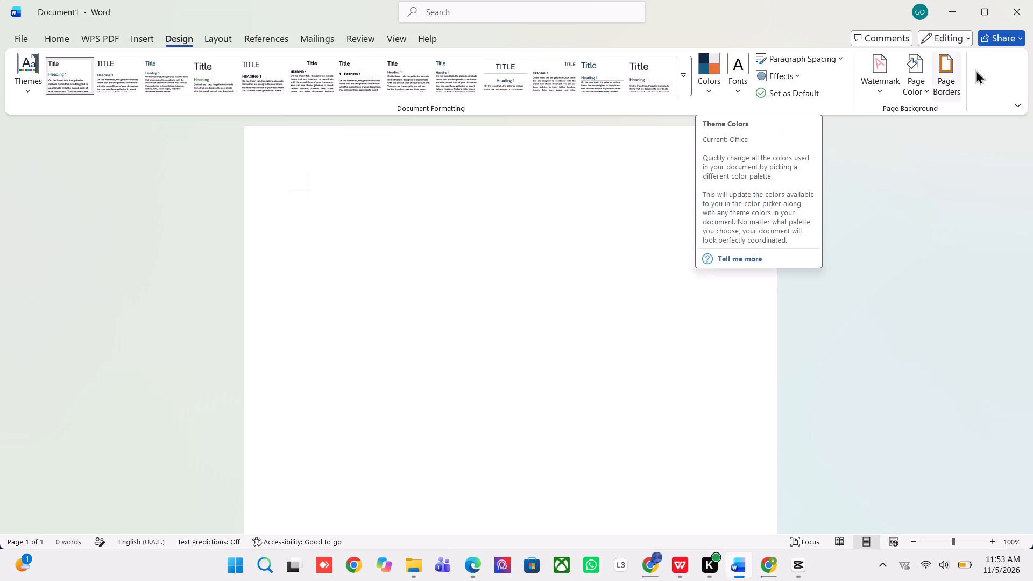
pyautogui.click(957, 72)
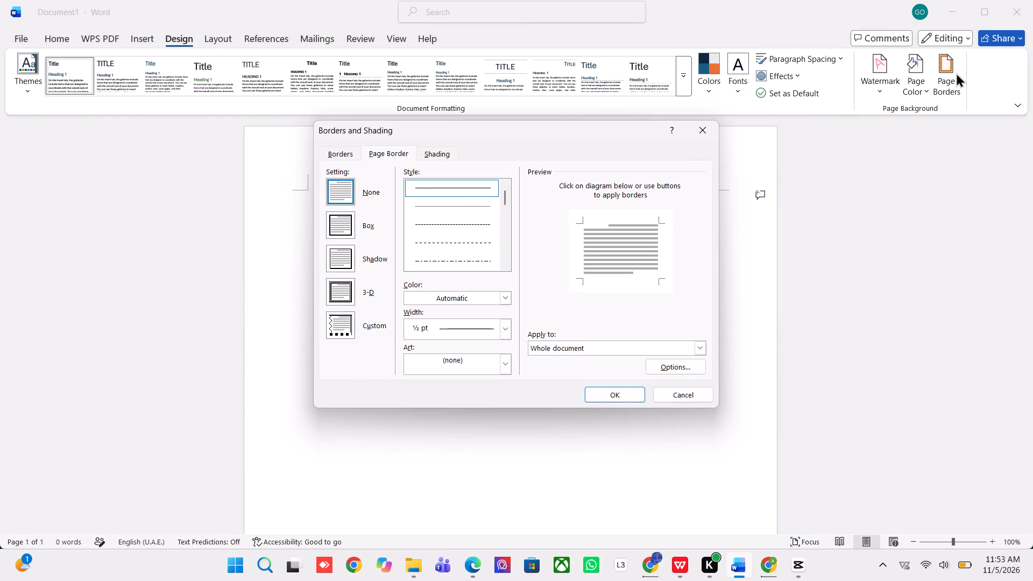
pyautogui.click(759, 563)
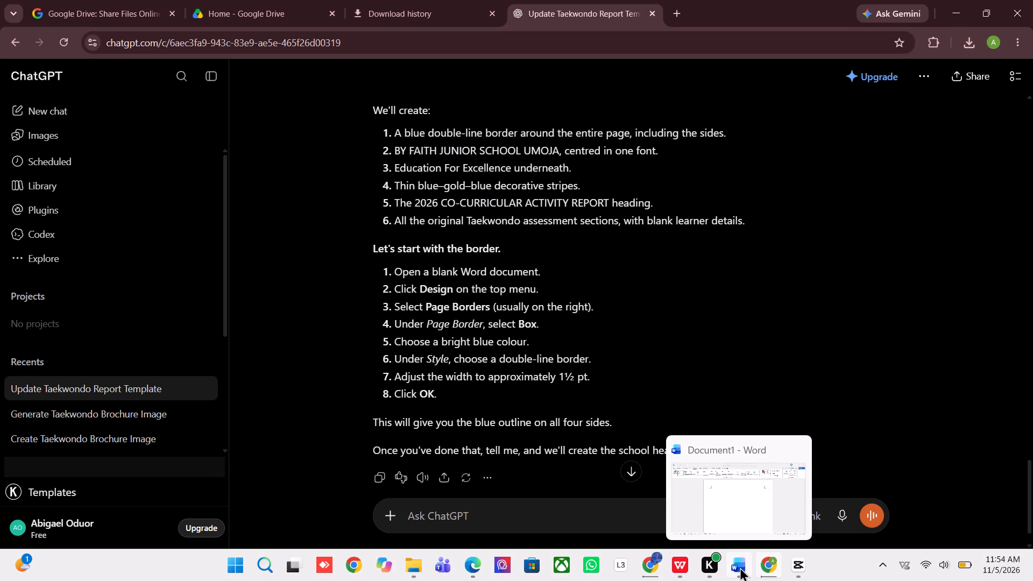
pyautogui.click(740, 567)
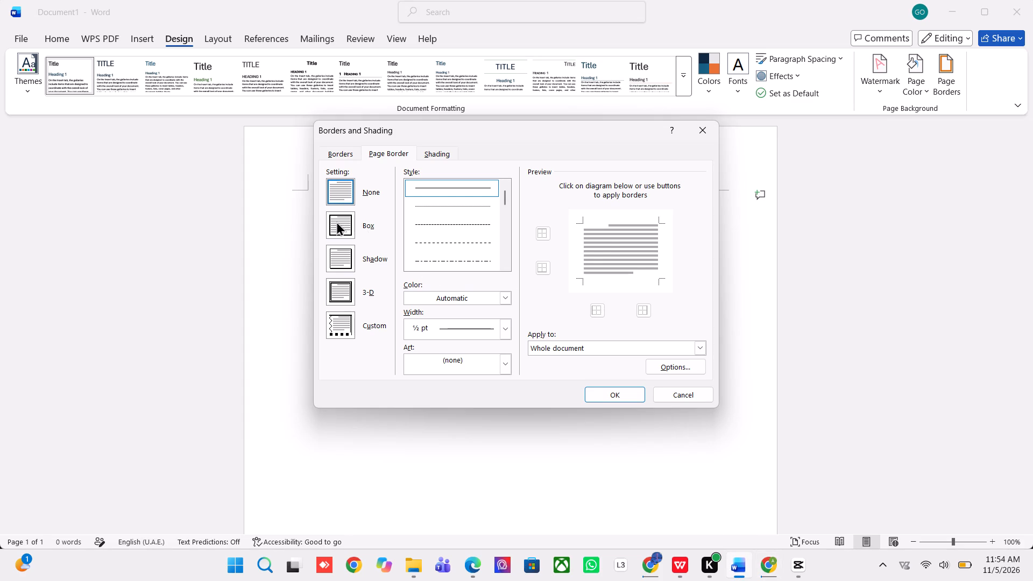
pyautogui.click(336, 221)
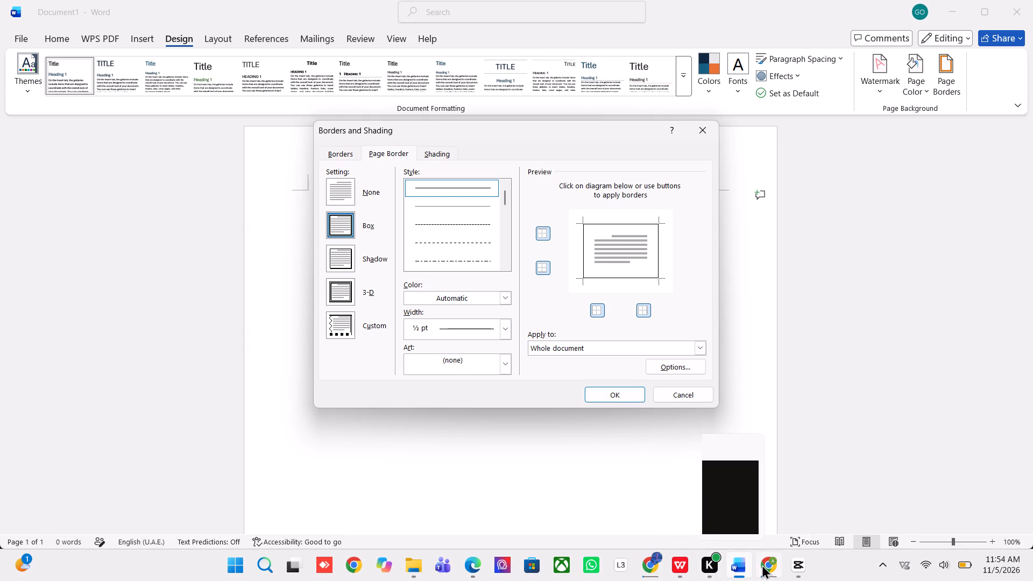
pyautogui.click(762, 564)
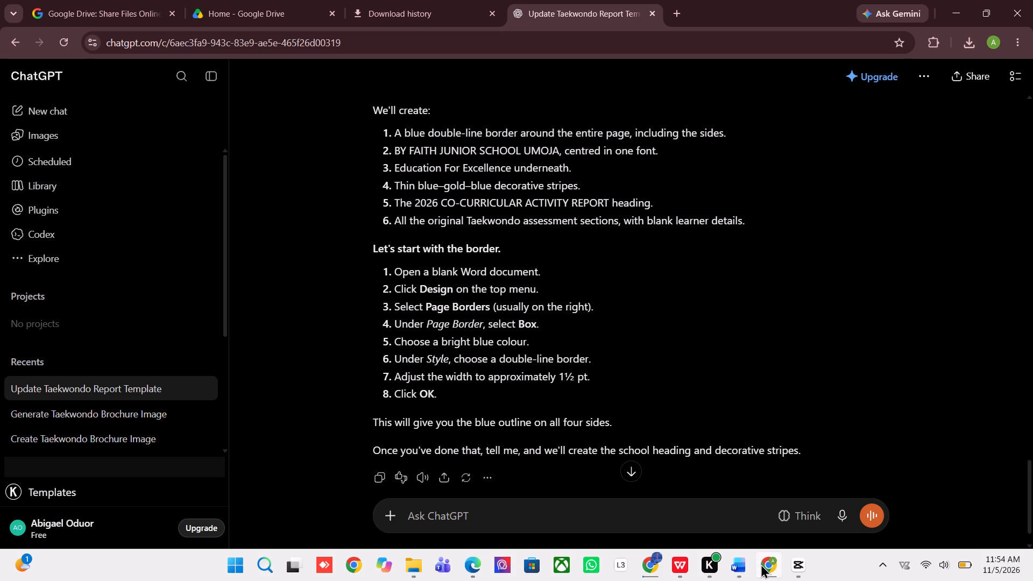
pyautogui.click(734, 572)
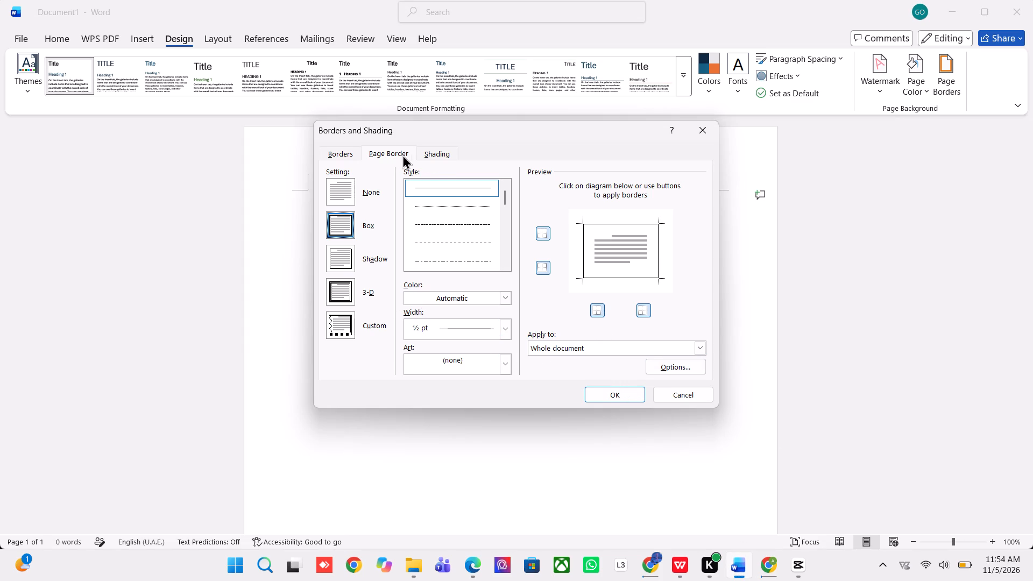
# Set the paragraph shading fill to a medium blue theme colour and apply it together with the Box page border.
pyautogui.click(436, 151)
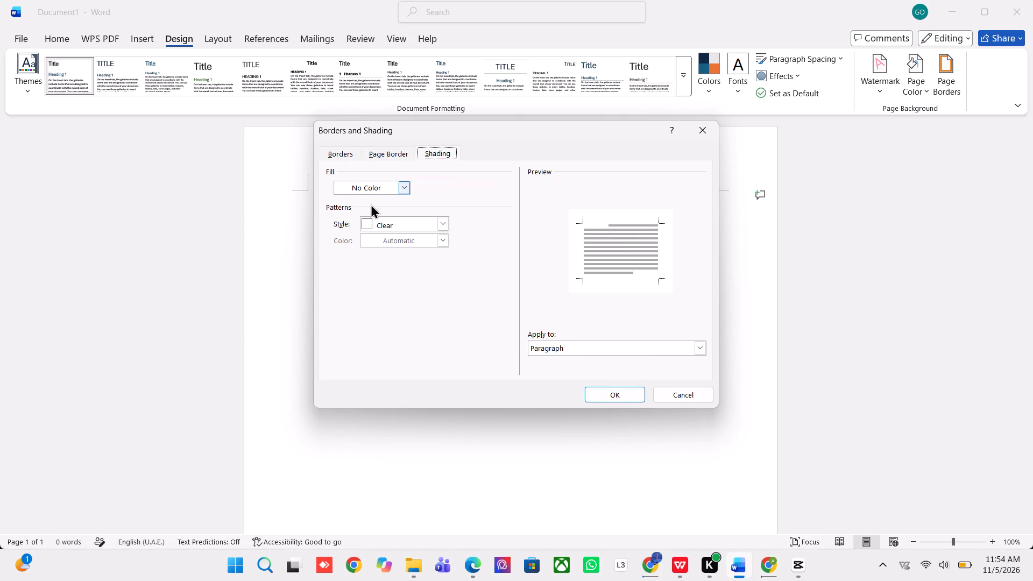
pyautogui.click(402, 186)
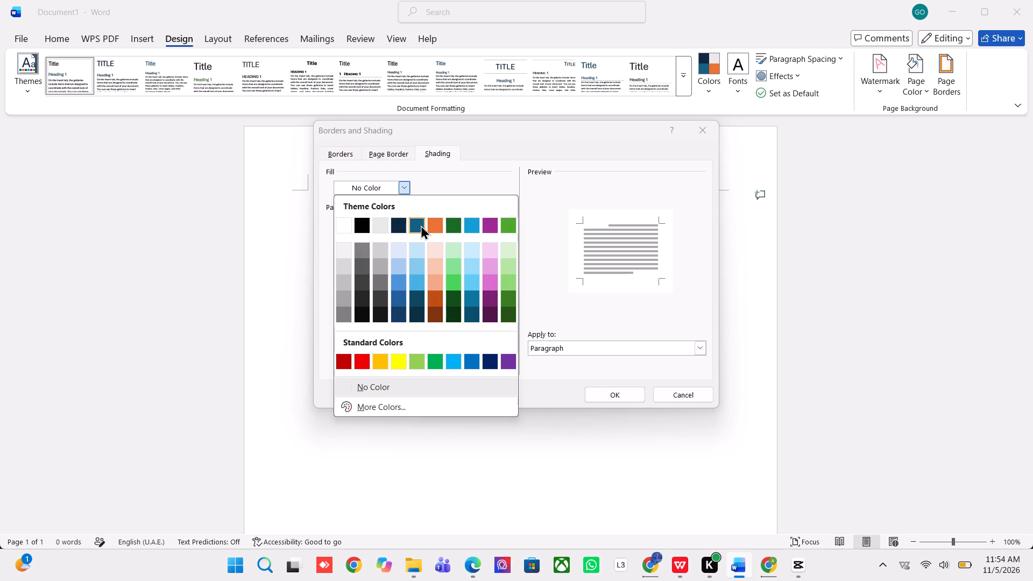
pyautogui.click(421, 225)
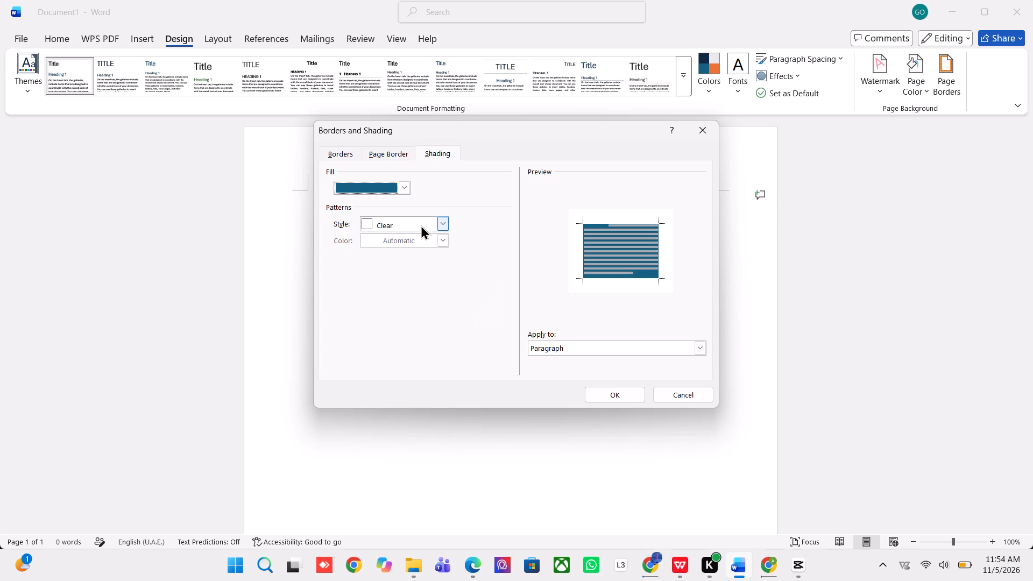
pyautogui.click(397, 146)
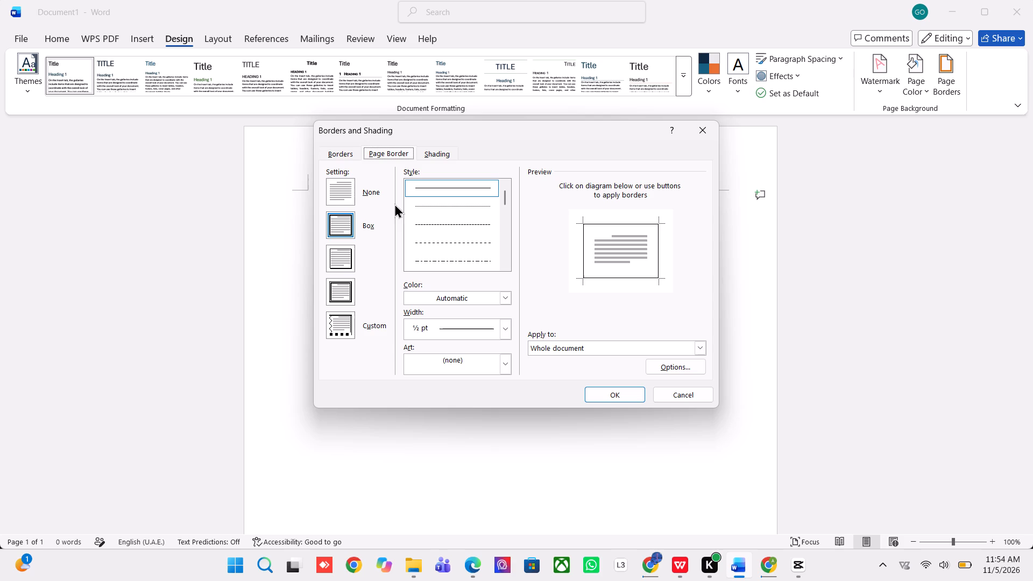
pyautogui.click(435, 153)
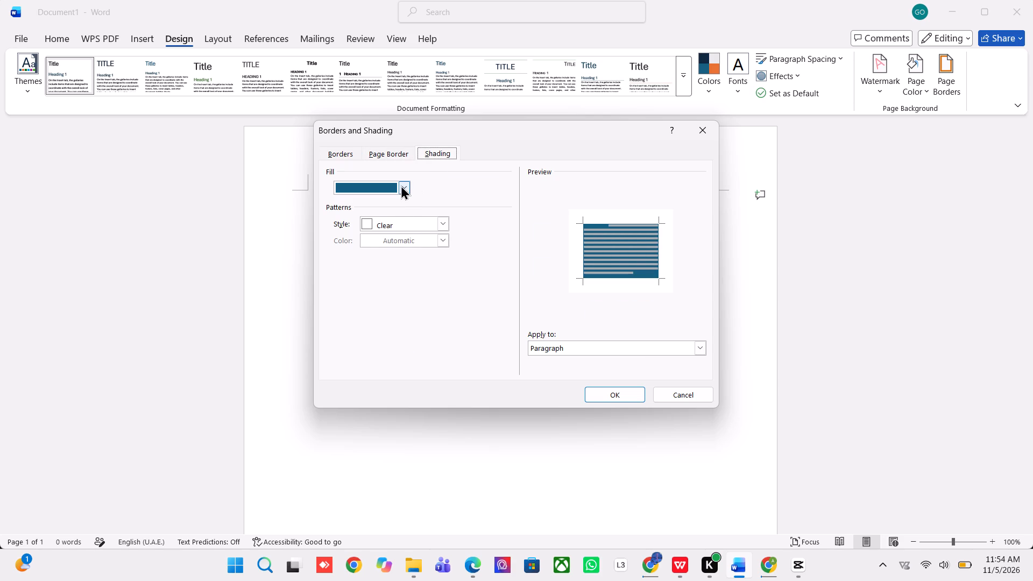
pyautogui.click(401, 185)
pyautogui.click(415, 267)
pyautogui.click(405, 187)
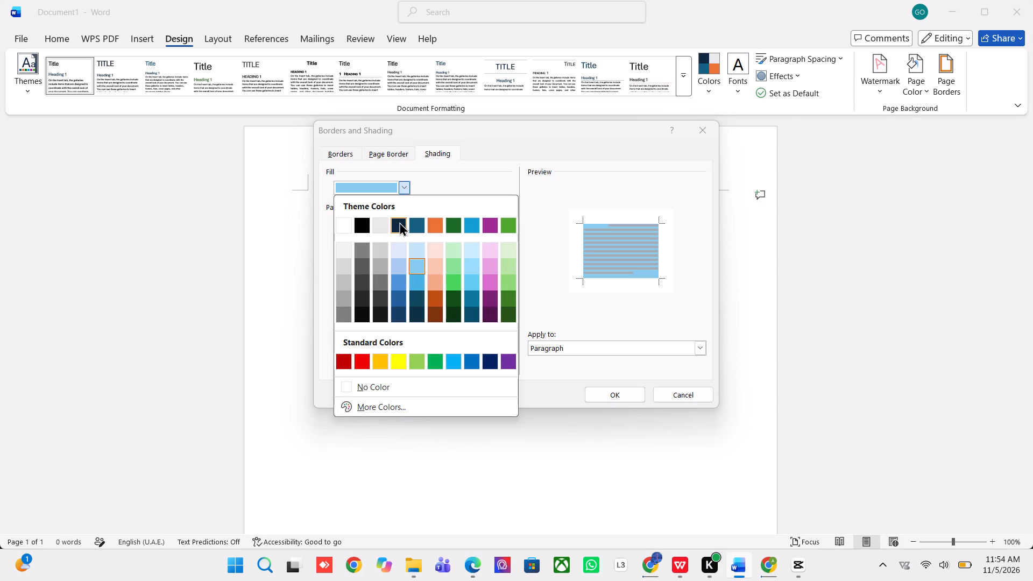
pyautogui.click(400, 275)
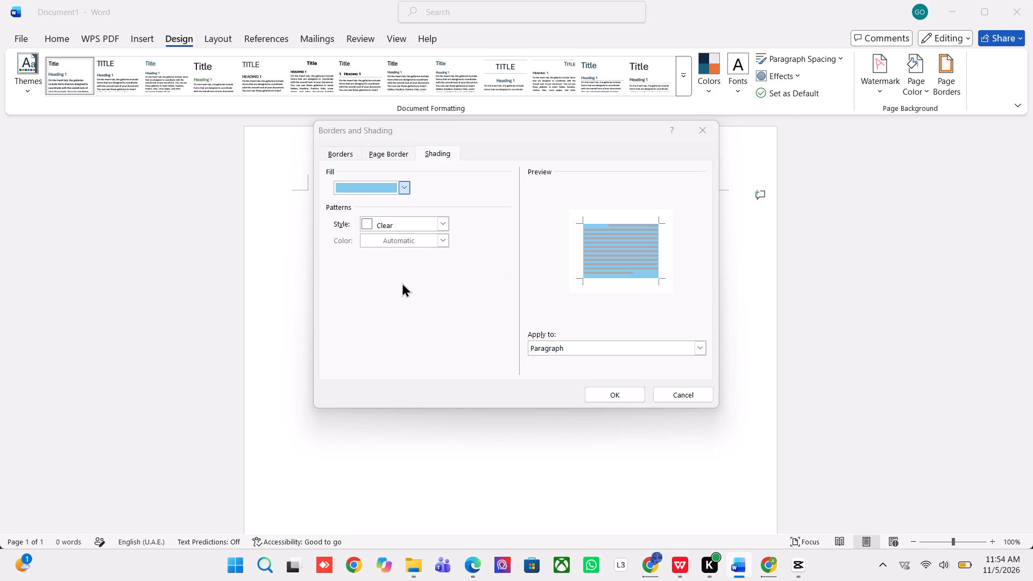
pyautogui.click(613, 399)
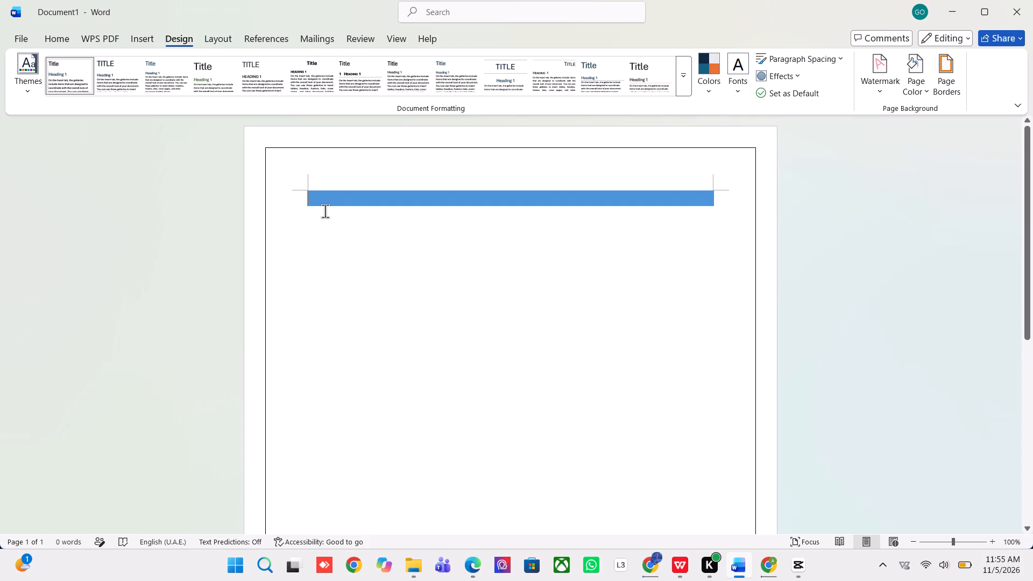
# Examine the border and shading down the whole page and look at the page colour choices.
pyautogui.click(321, 197)
pyautogui.scroll(-8, 389, 293)
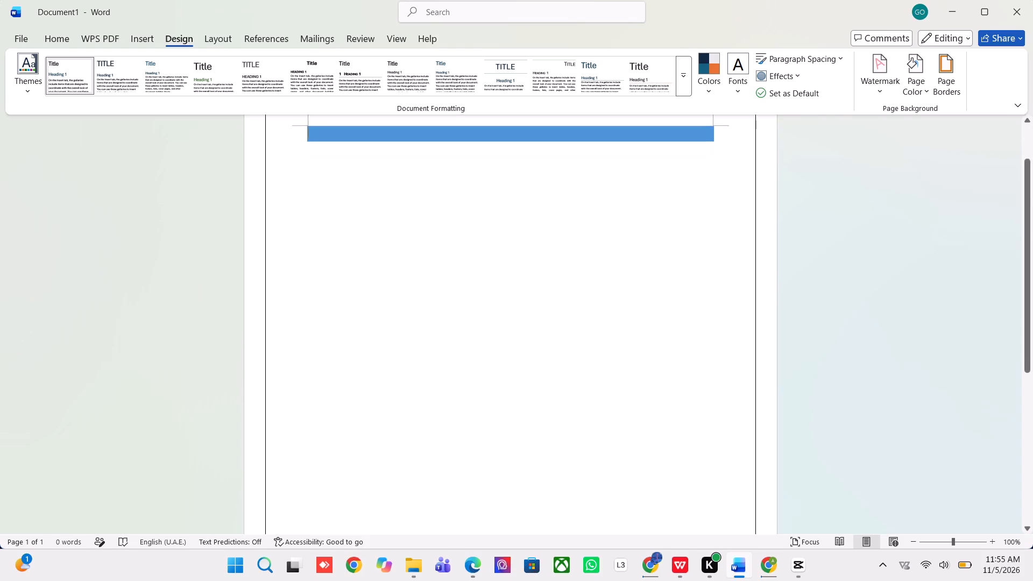
pyautogui.scroll(-20, 388, 285)
pyautogui.scroll(-20, 388, 285)
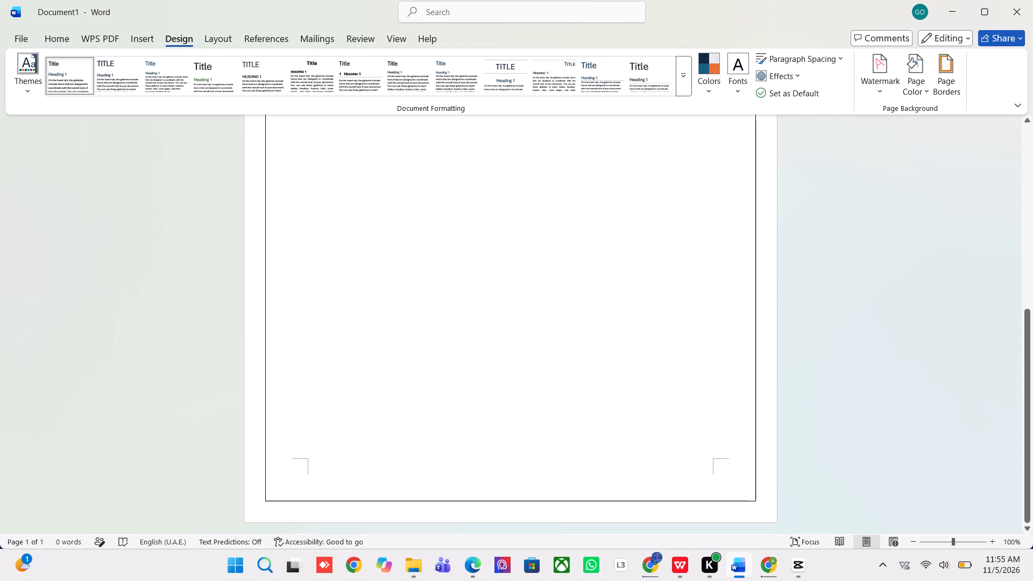
pyautogui.scroll(19, 383, 273)
pyautogui.scroll(6, 383, 271)
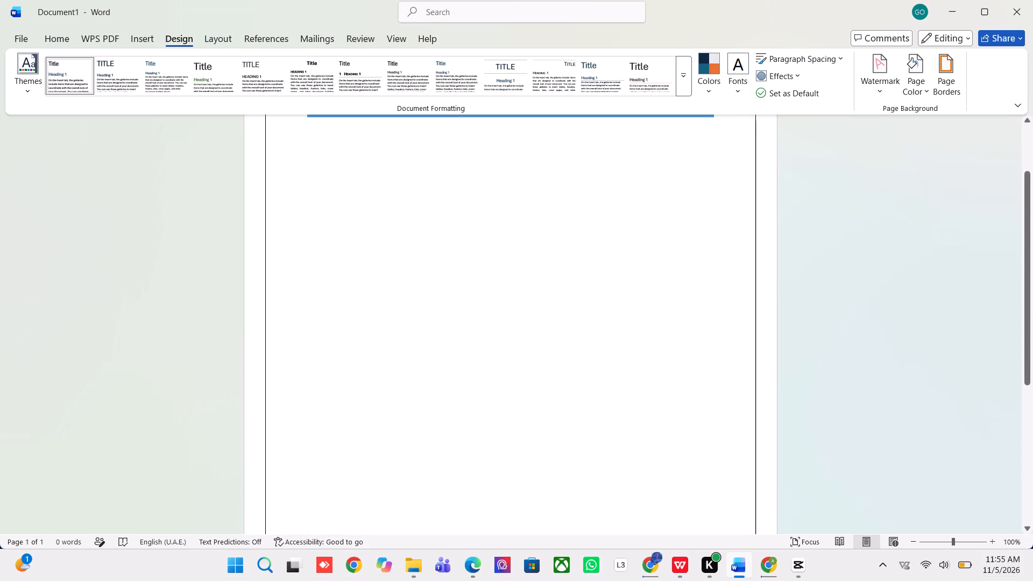
pyautogui.click(921, 72)
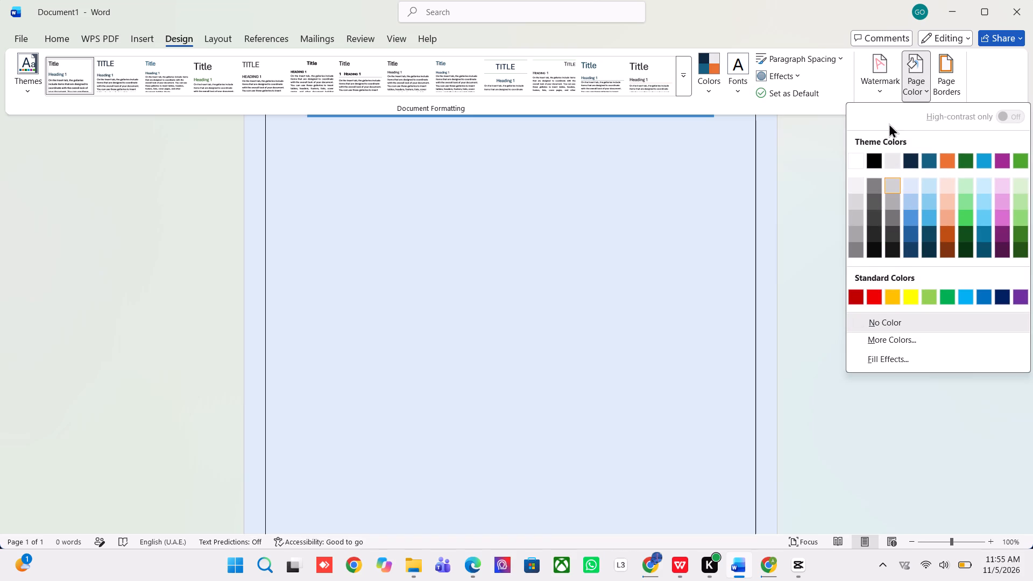
pyautogui.click(806, 138)
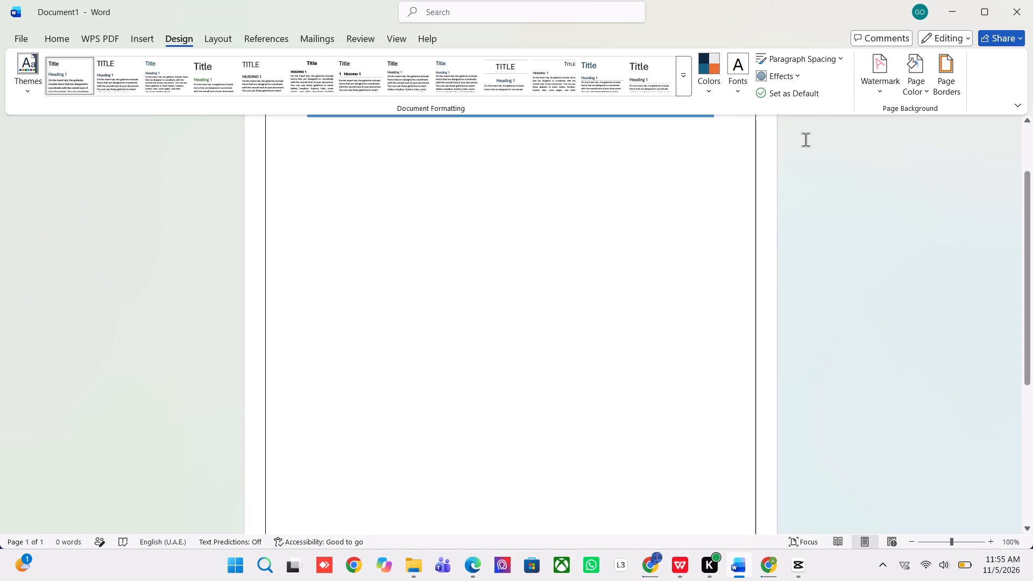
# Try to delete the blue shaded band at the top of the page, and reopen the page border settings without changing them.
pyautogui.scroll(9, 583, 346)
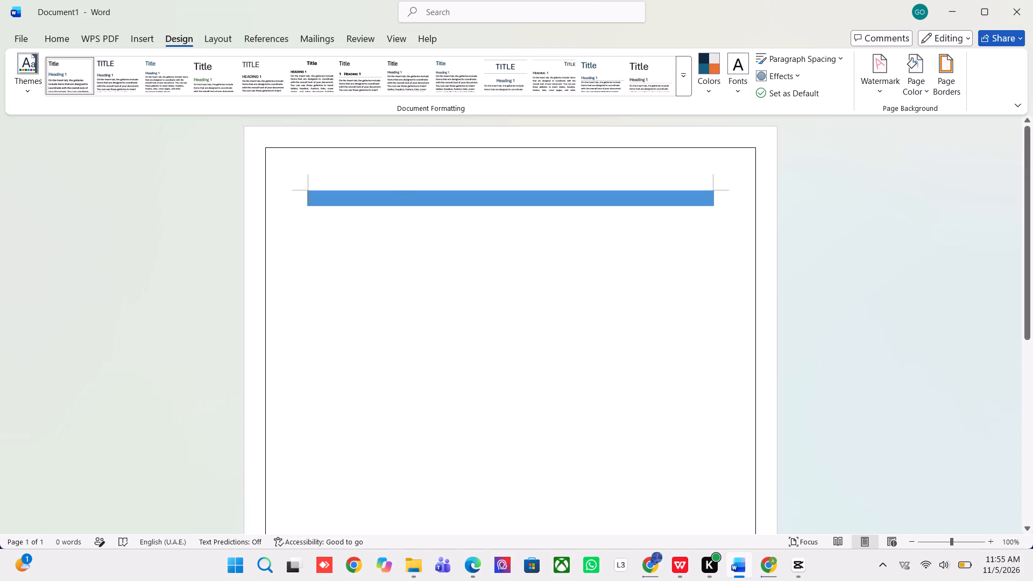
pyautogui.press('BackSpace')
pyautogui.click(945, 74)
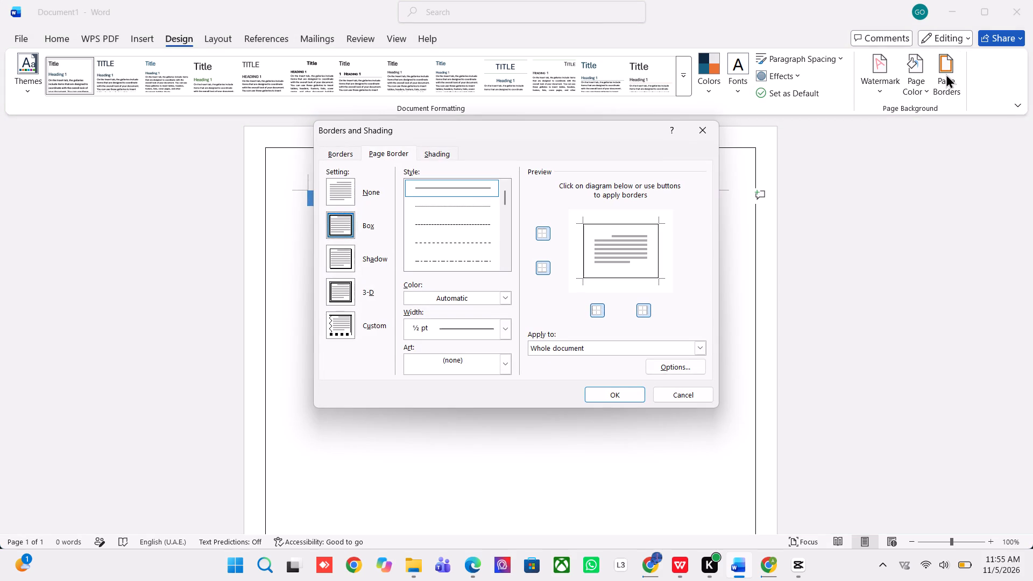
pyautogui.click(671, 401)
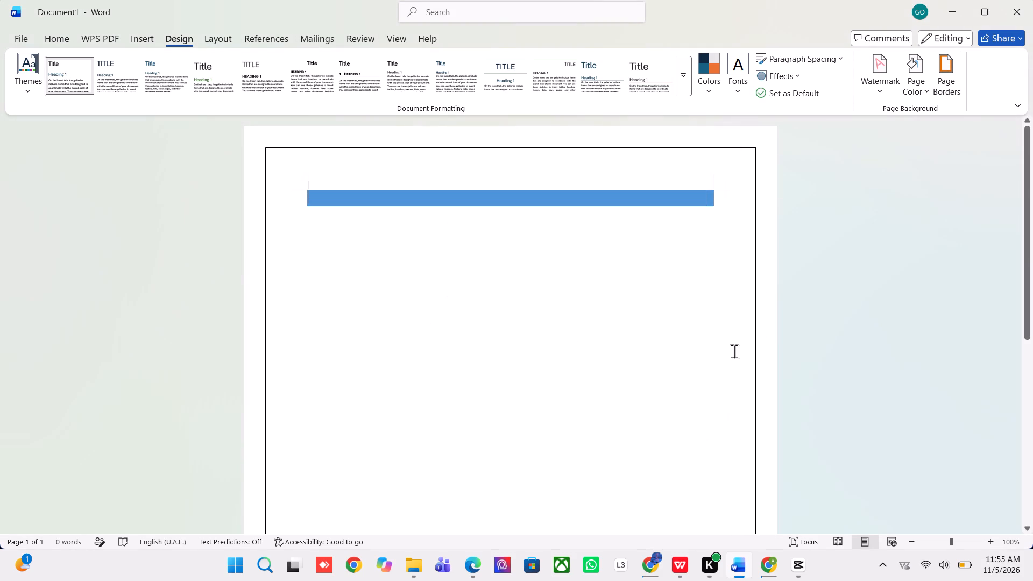
# Start over with a new blank document.
pyautogui.click(23, 34)
pyautogui.click(208, 139)
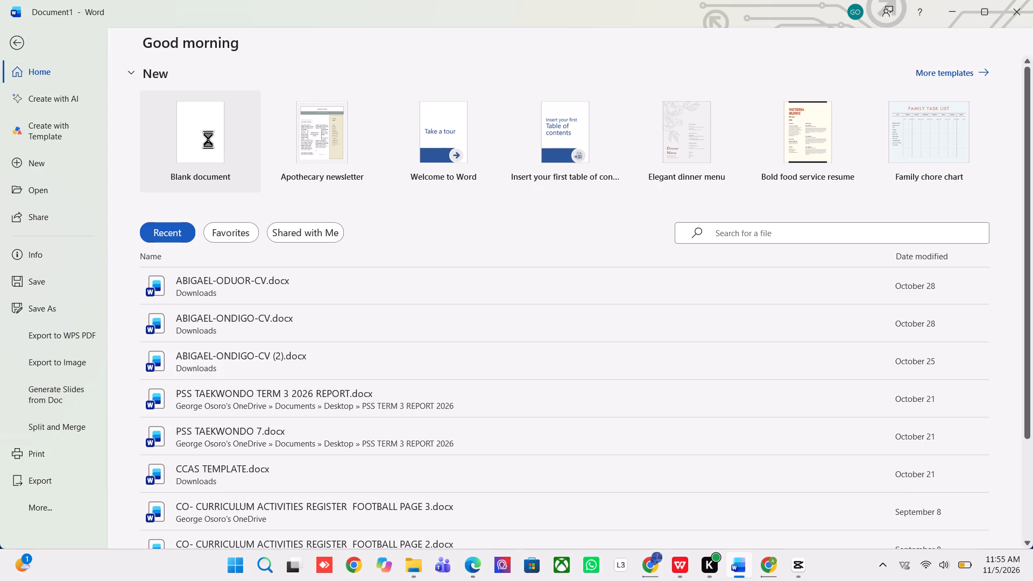
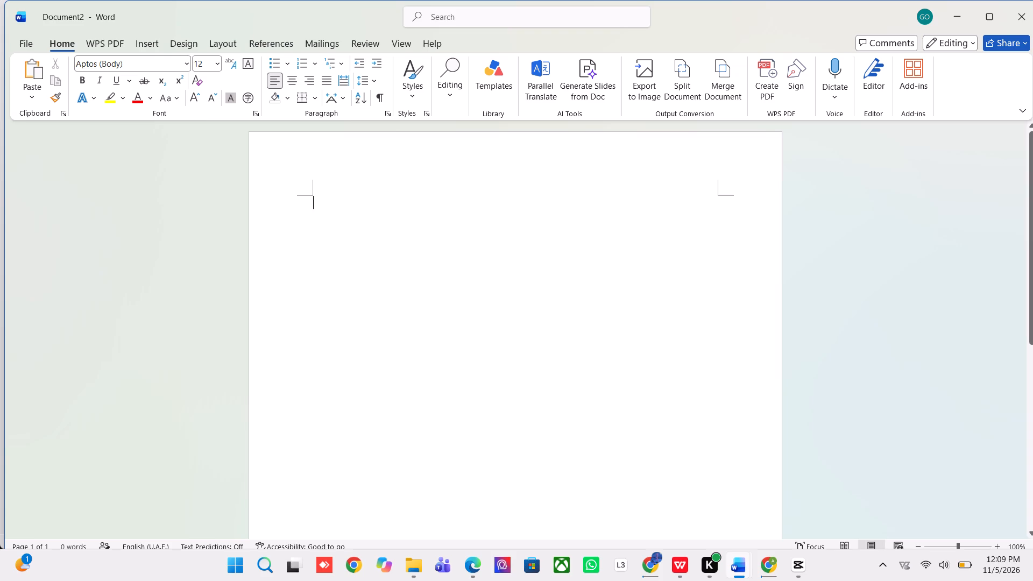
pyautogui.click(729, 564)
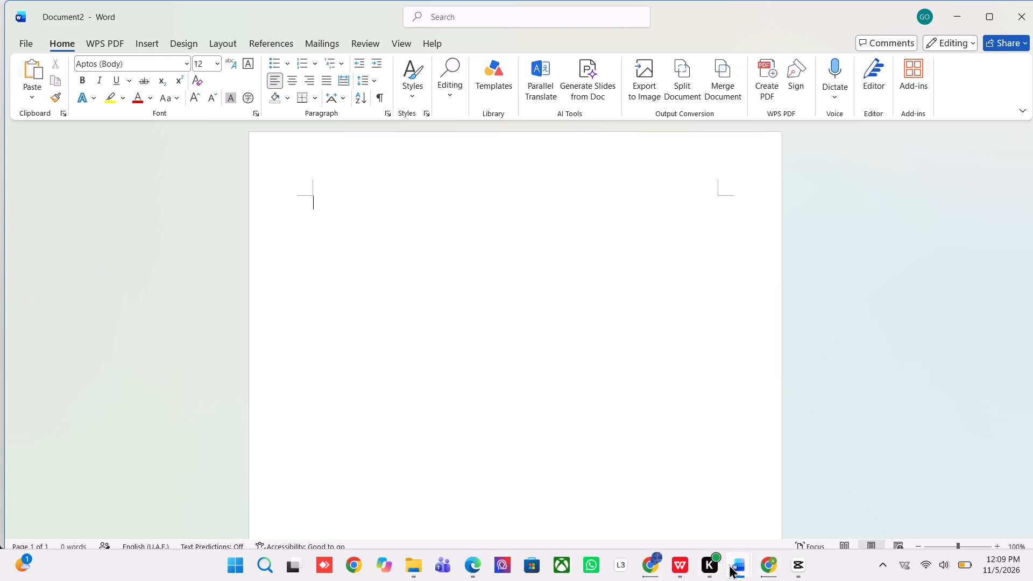
# Switch back to Document1, the document with the page border and blue shaded band.
pyautogui.click(652, 495)
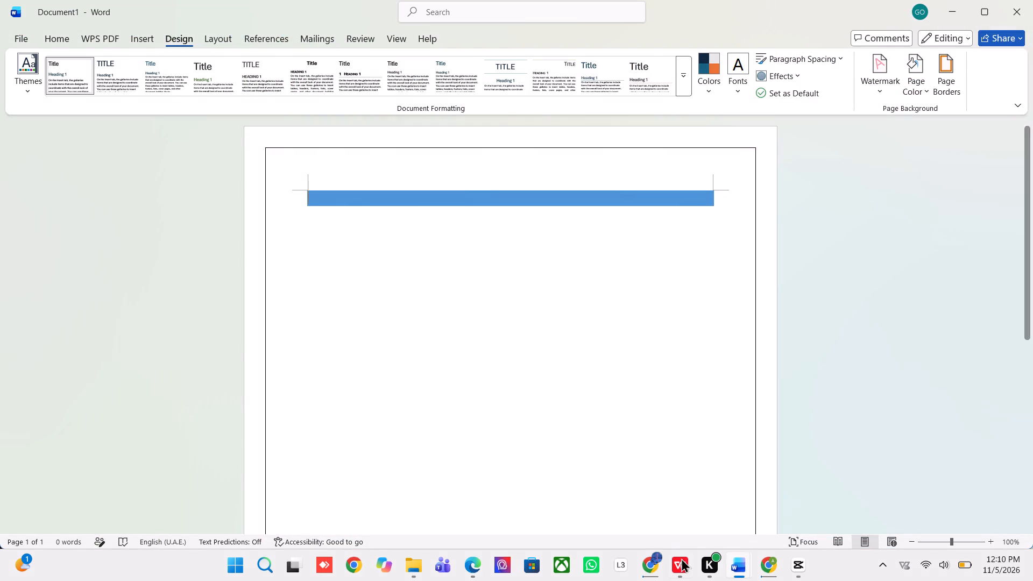
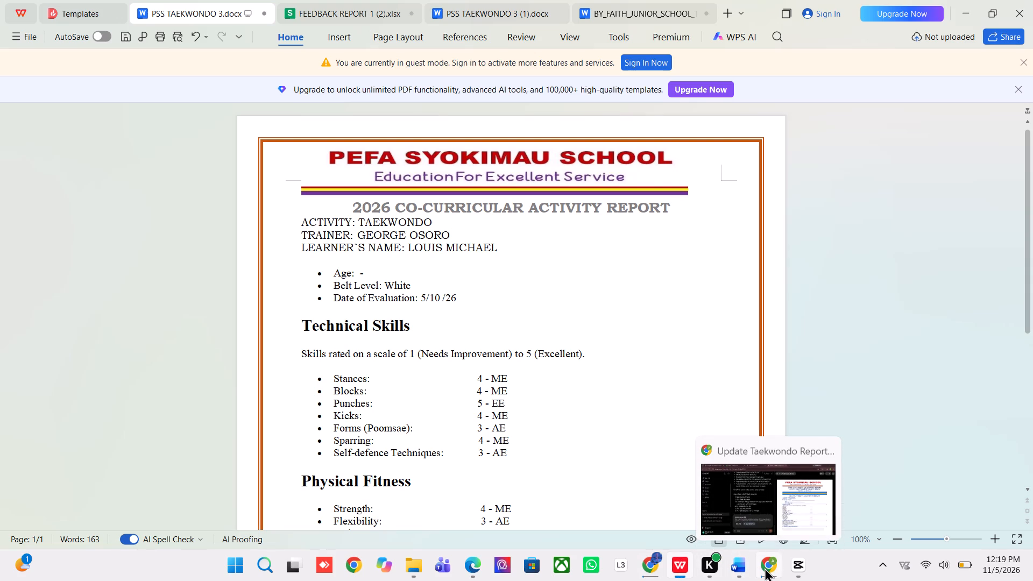
# In Word, delete both heading lines, BY FAITH JUNIOR SCHOOL UMOJA and Education For Excellence.
pyautogui.click(736, 564)
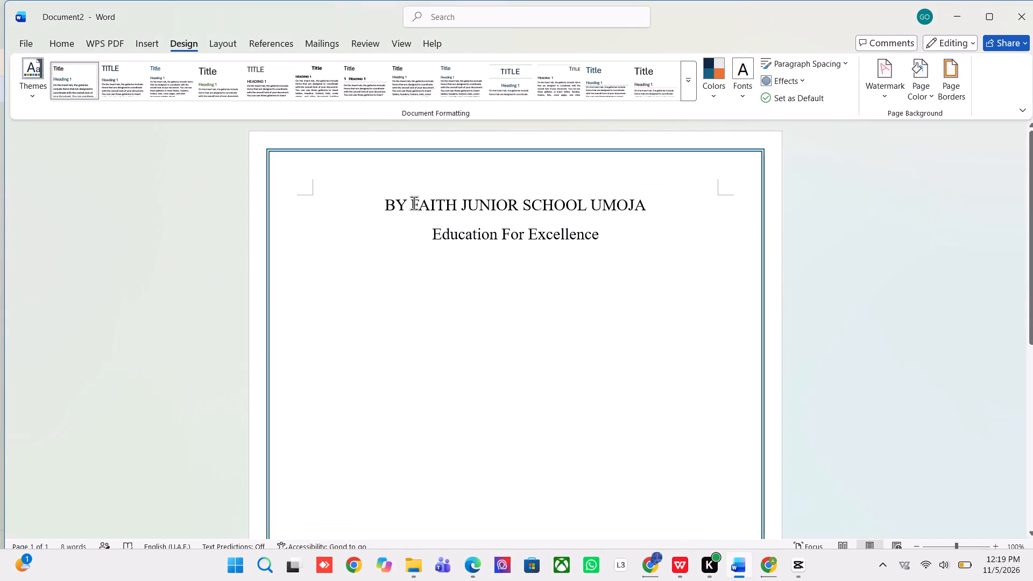
pyautogui.press('BackSpace')
pyautogui.press('BackSpace')
pyautogui.press('BackSpace')
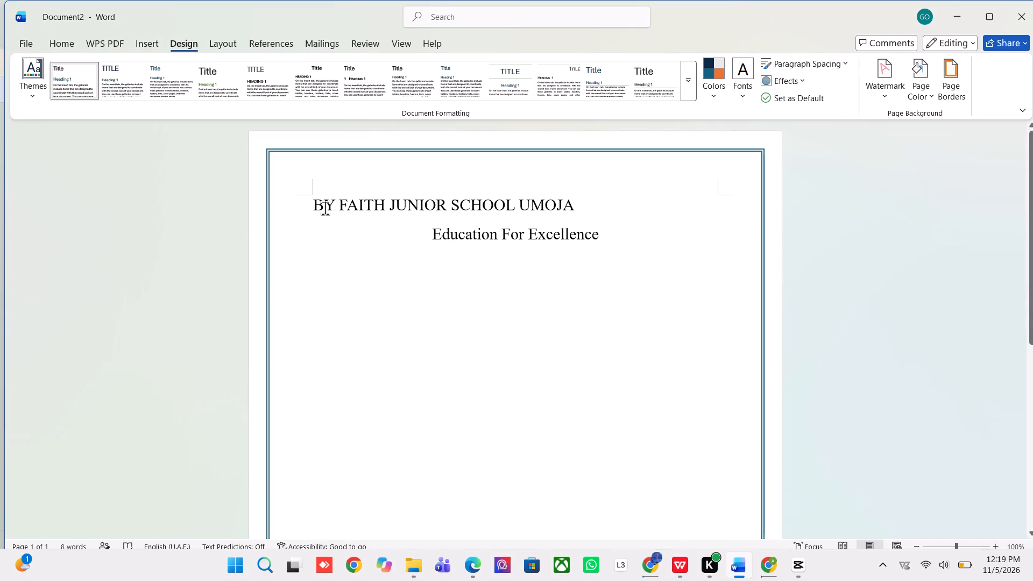
pyautogui.press('Return')
pyautogui.press('BackSpace')
pyautogui.press('BackSpace')
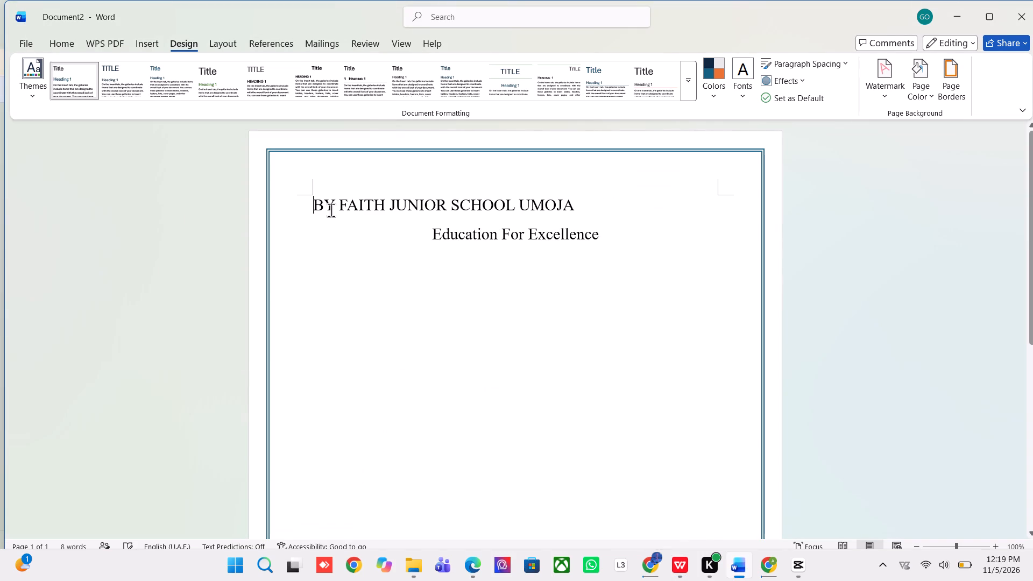
pyautogui.press('m')
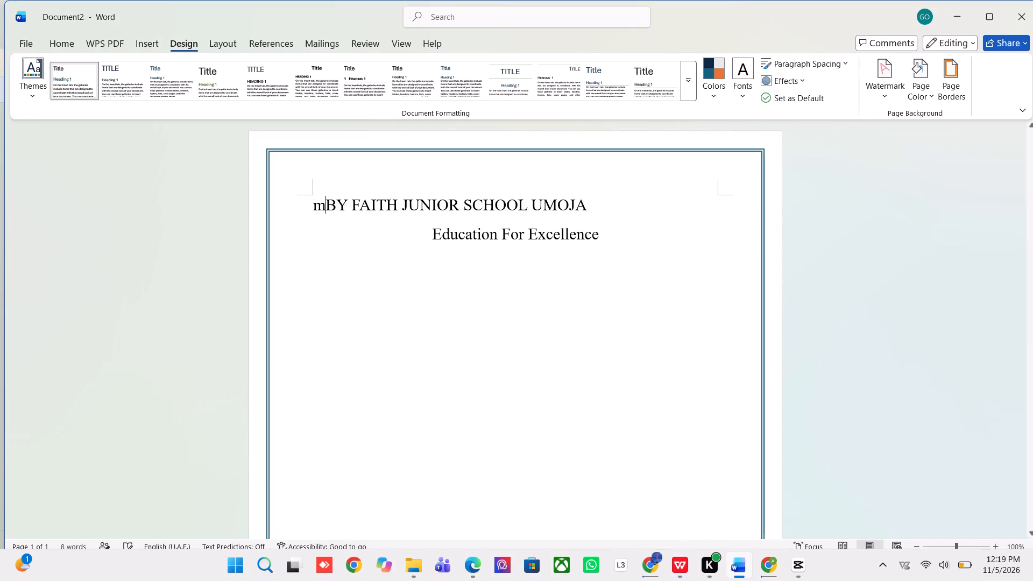
pyautogui.moveTo(632, 238); pyautogui.dragTo(295, 204)
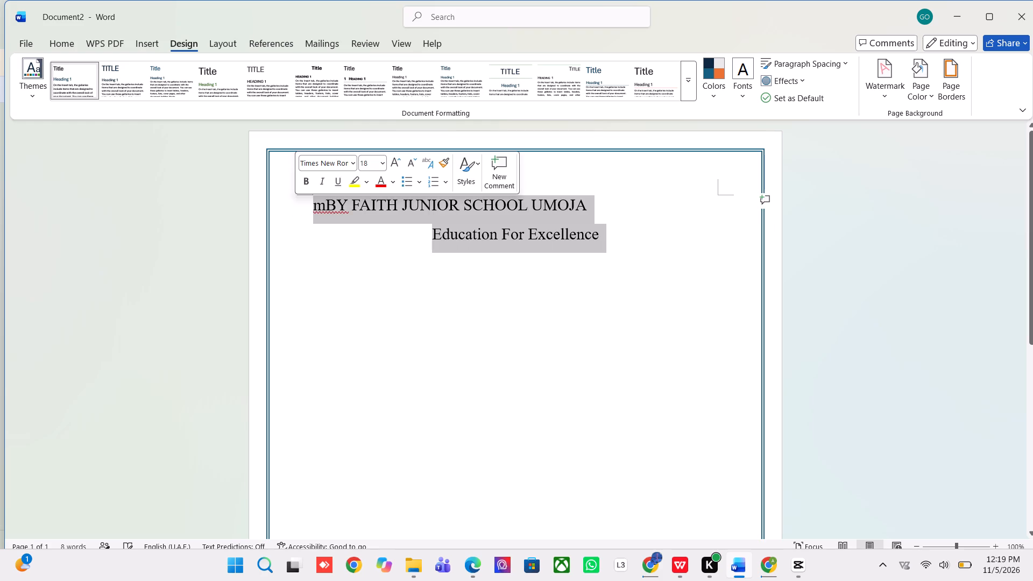
pyautogui.press('BackSpace')
# Enter BY FAITH JUNIOR SCHOOL UMOJA as the heading's first line on the blank bordered page.
pyautogui.click(385, 176)
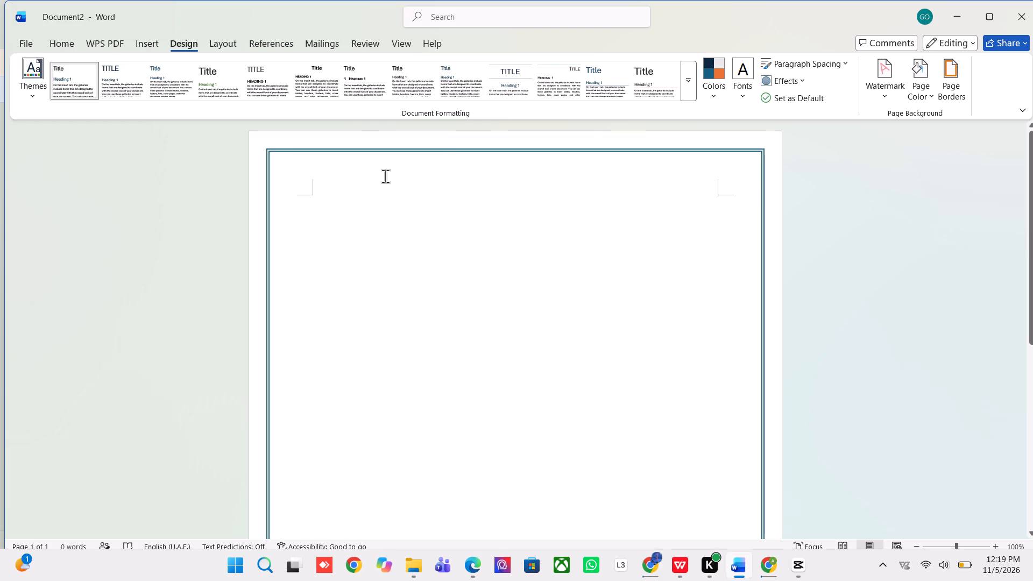
pyautogui.click(402, 165)
pyautogui.click(65, 41)
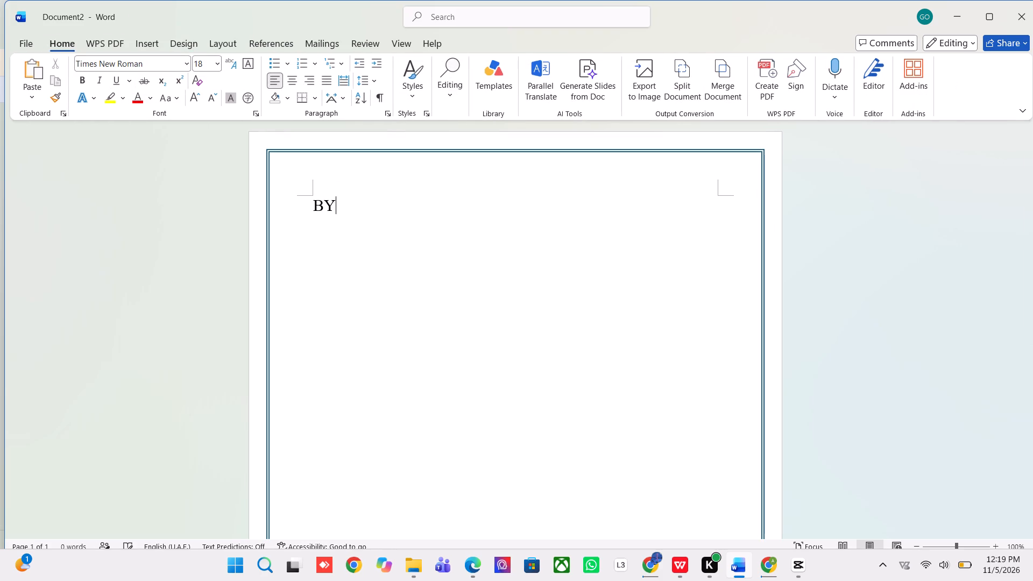
pyautogui.write('FAITH')
pyautogui.press('space')
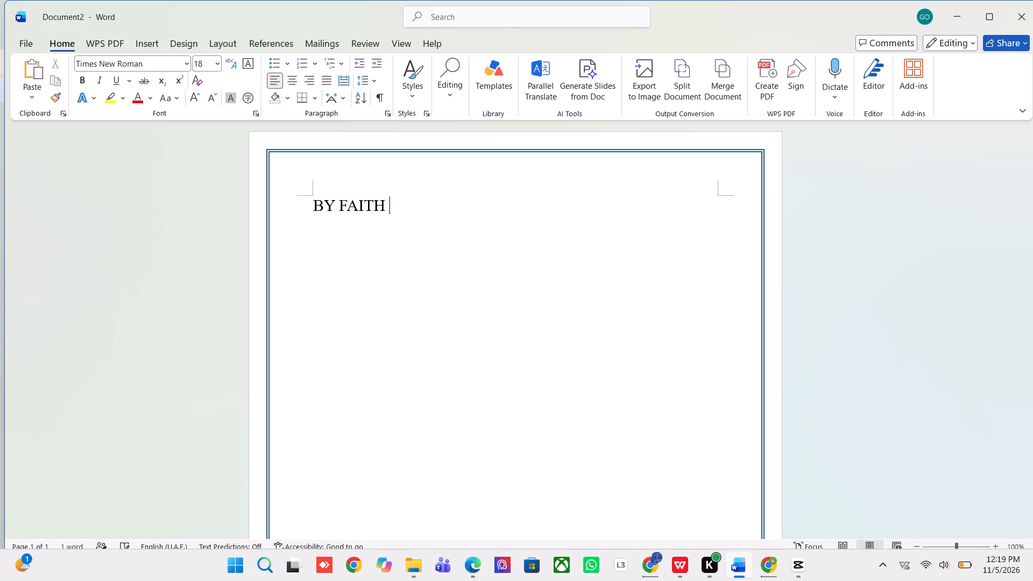
pyautogui.write('JUNIOR')
pyautogui.press('space')
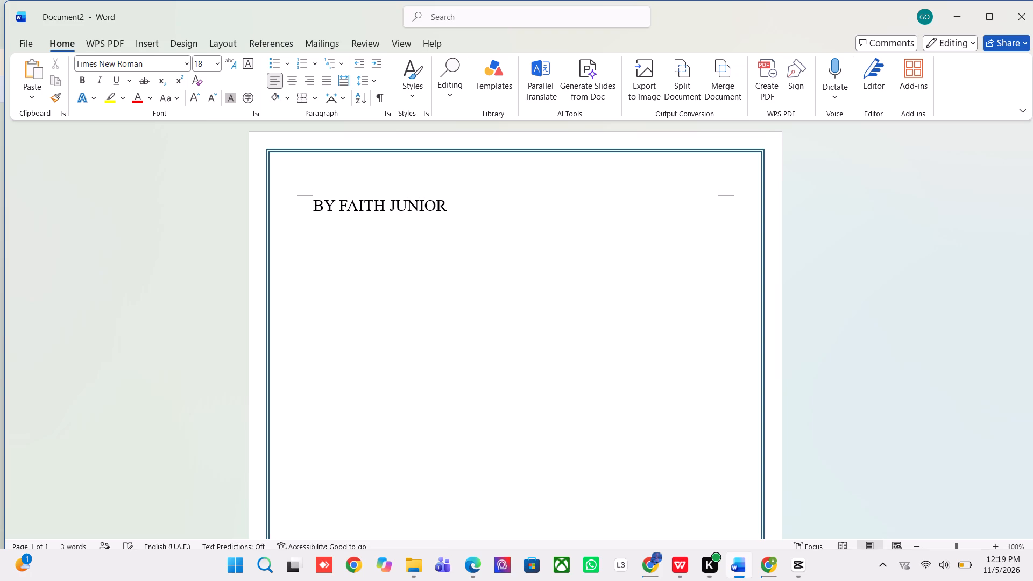
pyautogui.write('SCHOOL UMOJA')
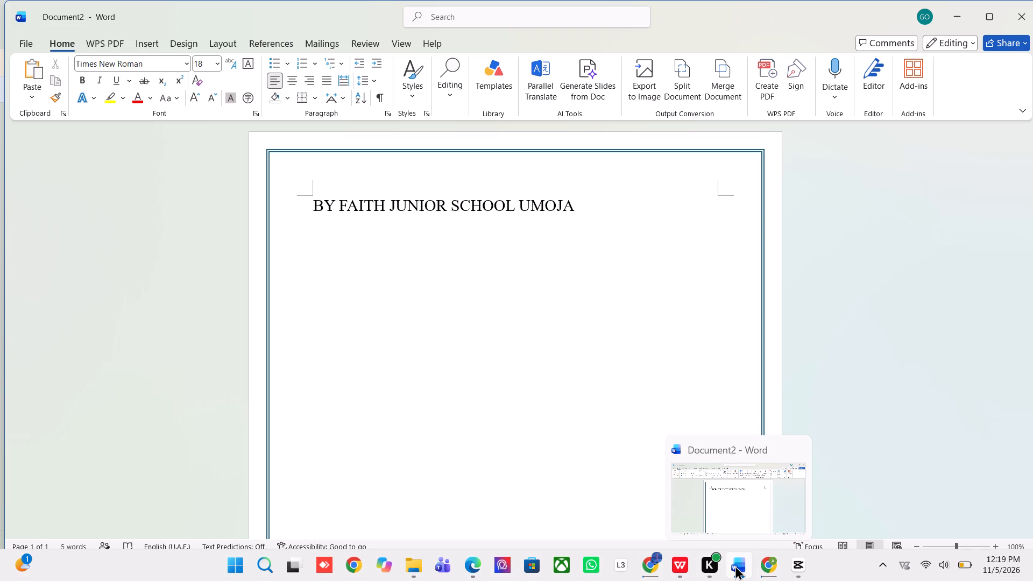
# Check the PEFA SYOKIMAU SCHOOL heading in WPS Office, and add Education For Excellence as a second line under the school name in Word.
pyautogui.click(688, 570)
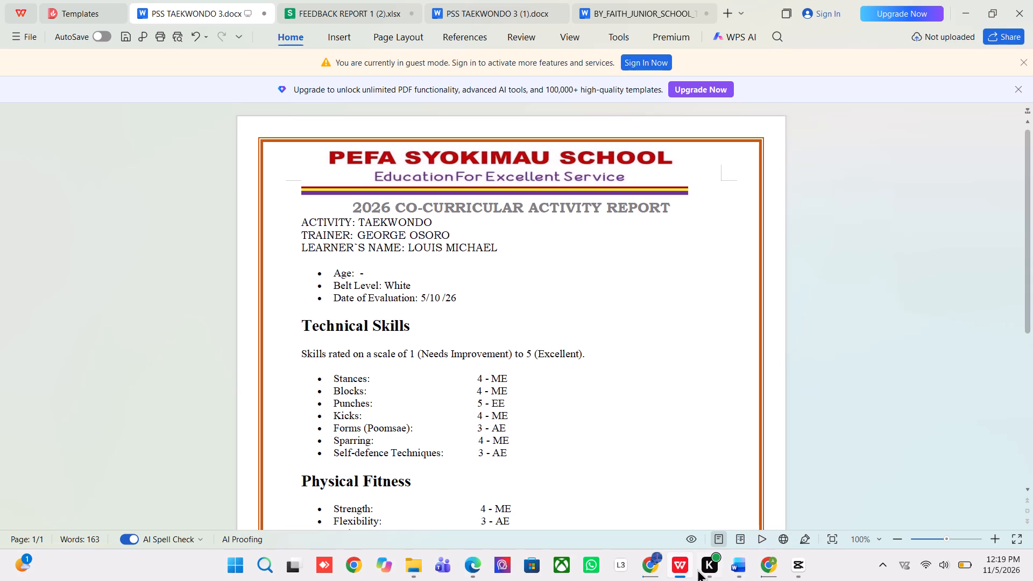
pyautogui.click(736, 570)
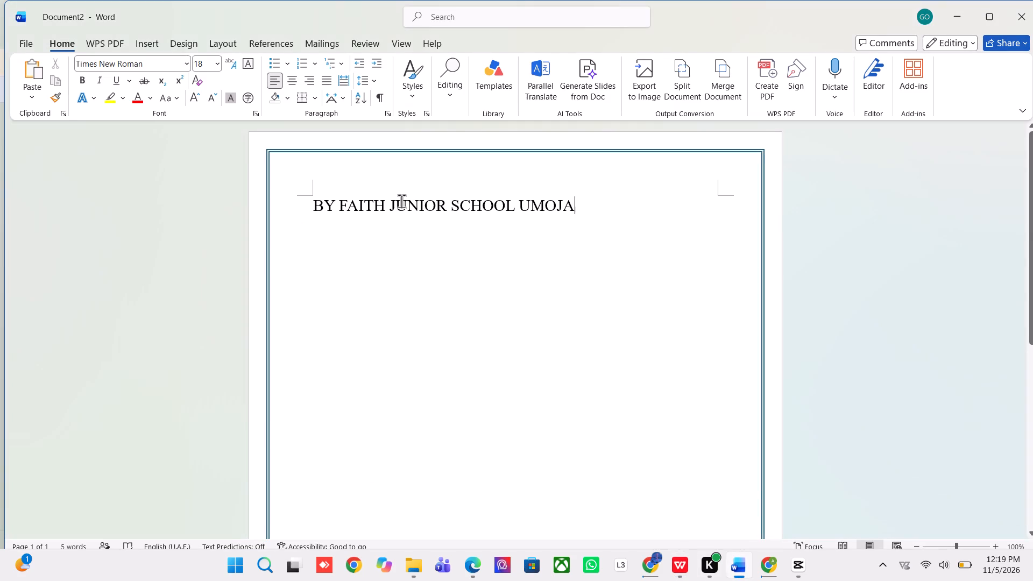
pyautogui.press('Return')
pyautogui.press('e')
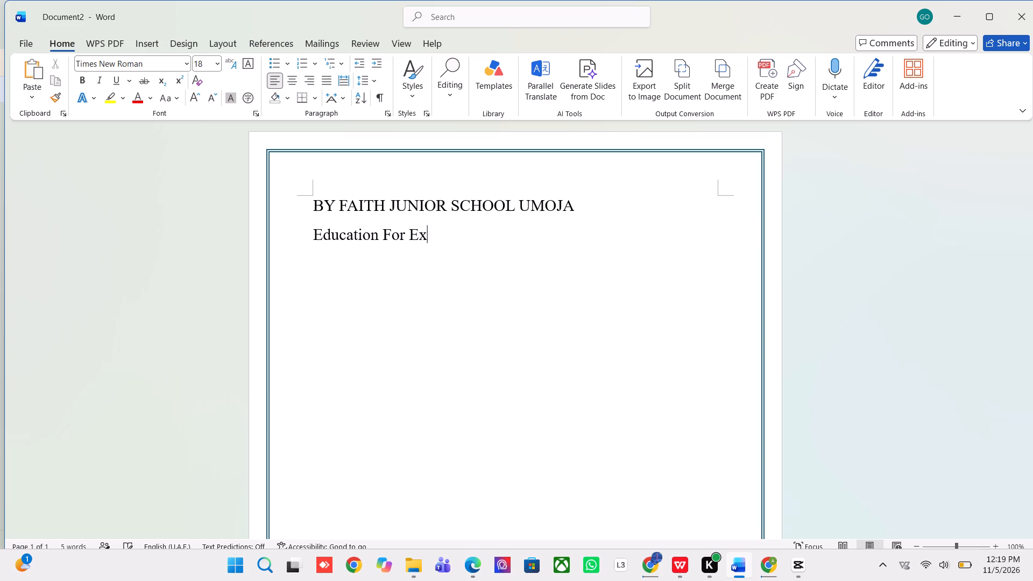
pyautogui.write('le')
pyautogui.write('nce')
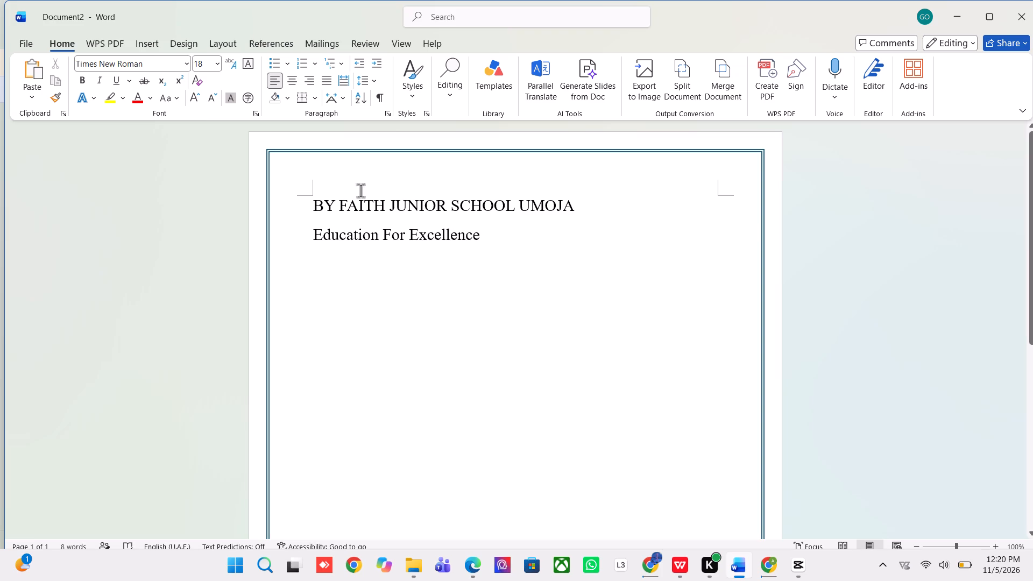
# Centre both heading lines on the page.
pyautogui.moveTo(511, 237); pyautogui.dragTo(321, 201)
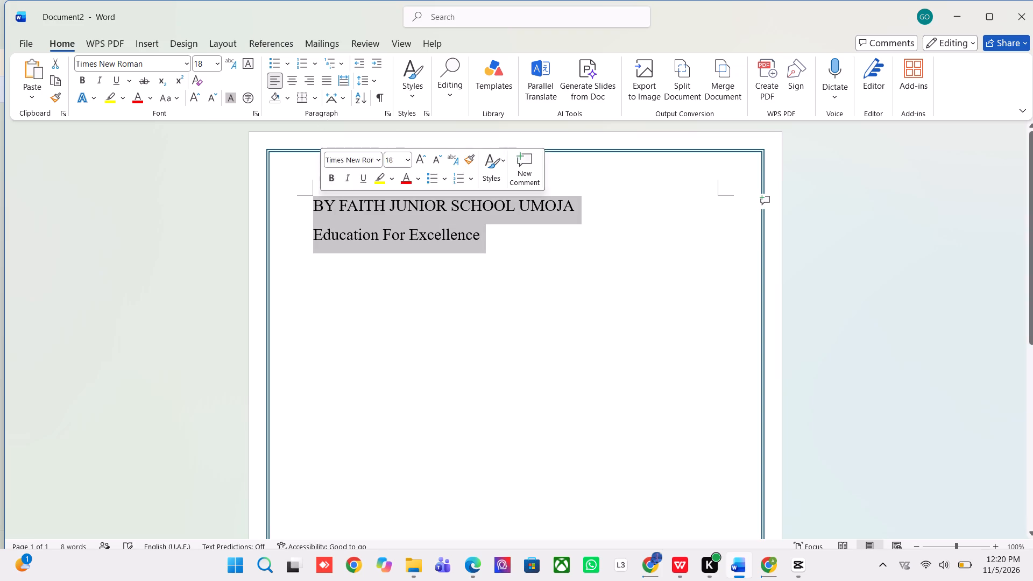
pyautogui.click(296, 79)
pyautogui.click(521, 273)
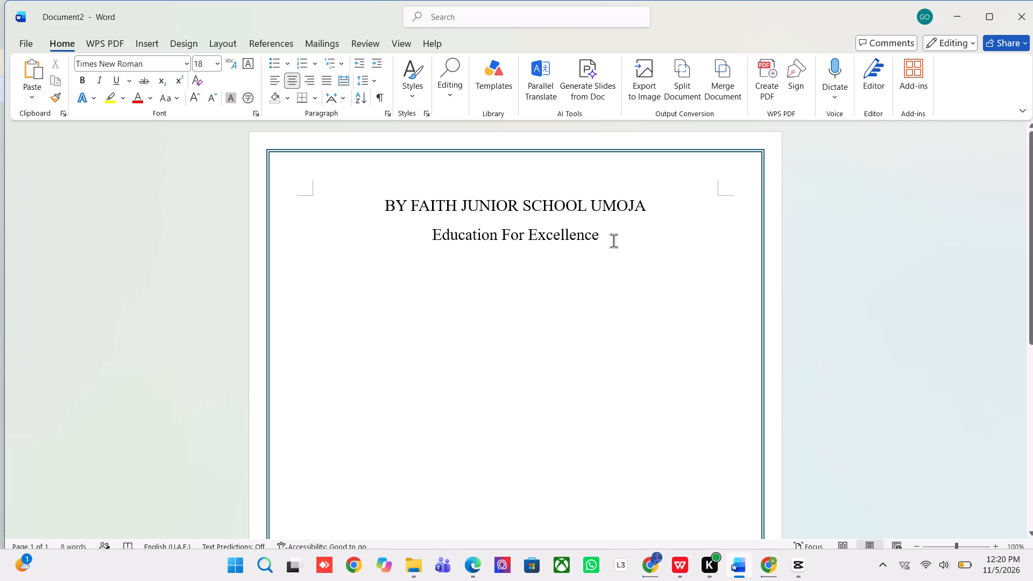
# Glance at the PEFA report in WPS Office, and format Word's BY FAITH JUNIOR SCHOOL UMOJA line at size 24 in dark teal.
pyautogui.click(740, 564)
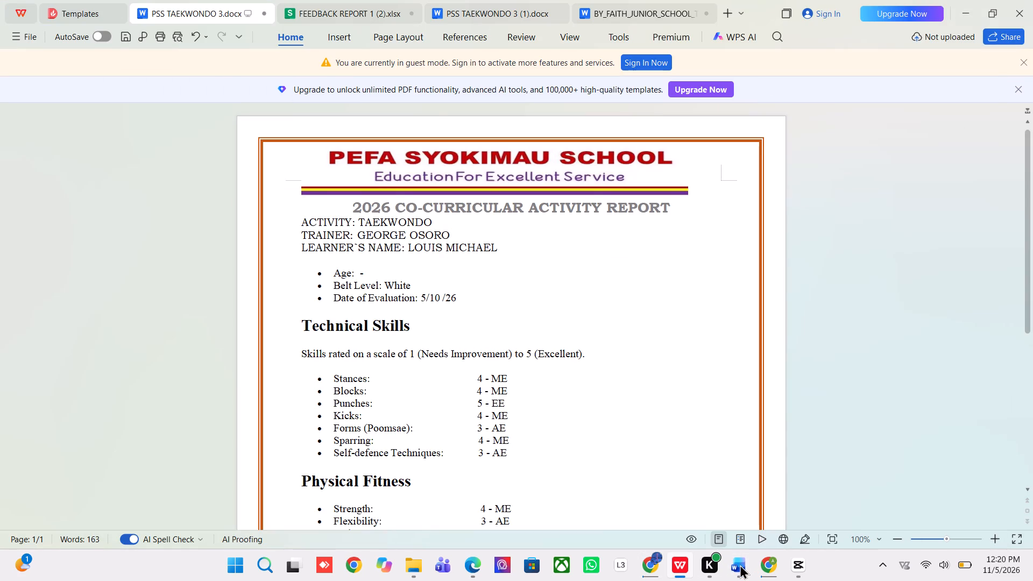
pyautogui.click(740, 564)
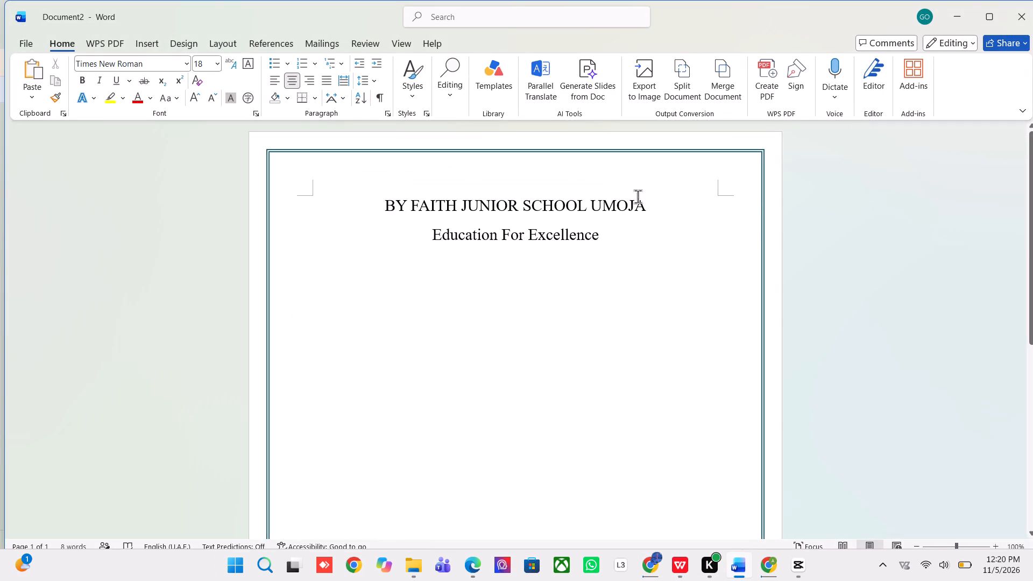
pyautogui.moveTo(654, 206); pyautogui.dragTo(357, 195)
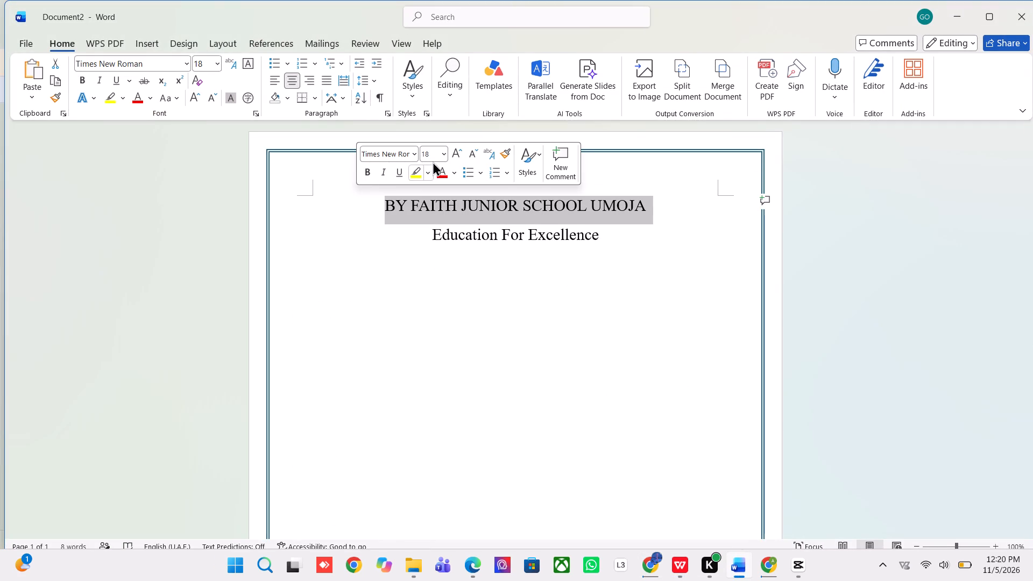
pyautogui.click(448, 150)
pyautogui.click(442, 152)
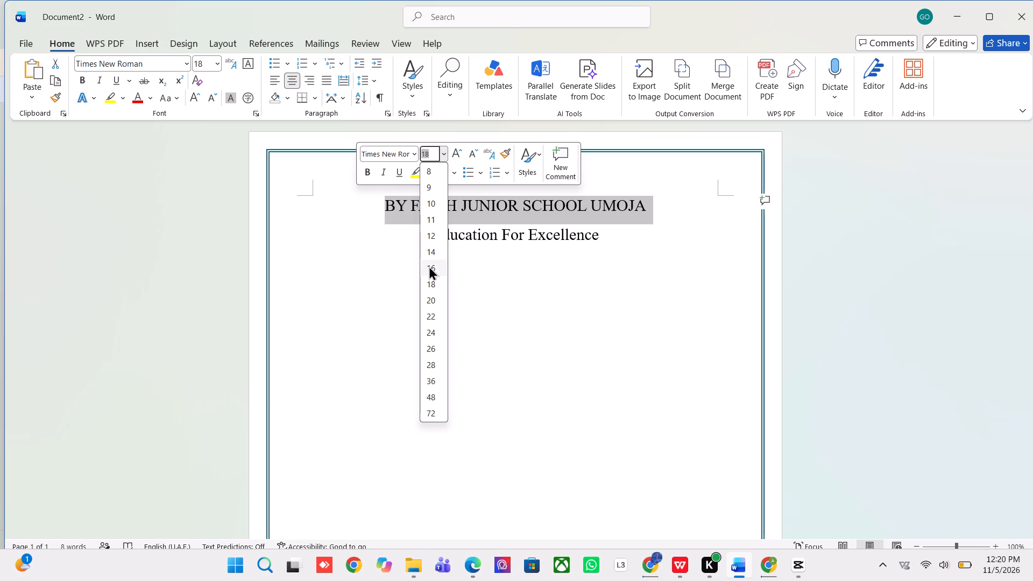
pyautogui.click(429, 328)
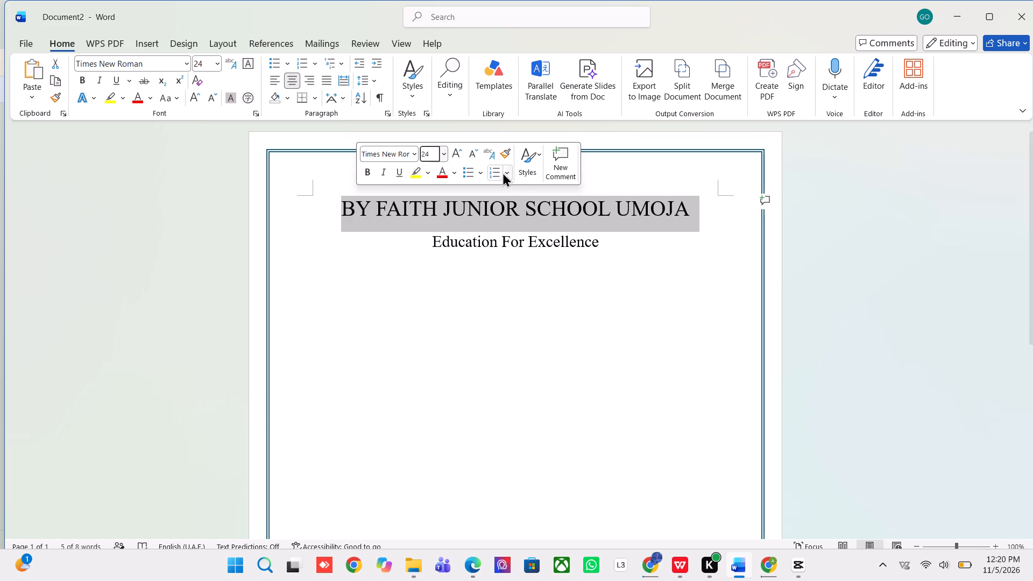
pyautogui.click(451, 171)
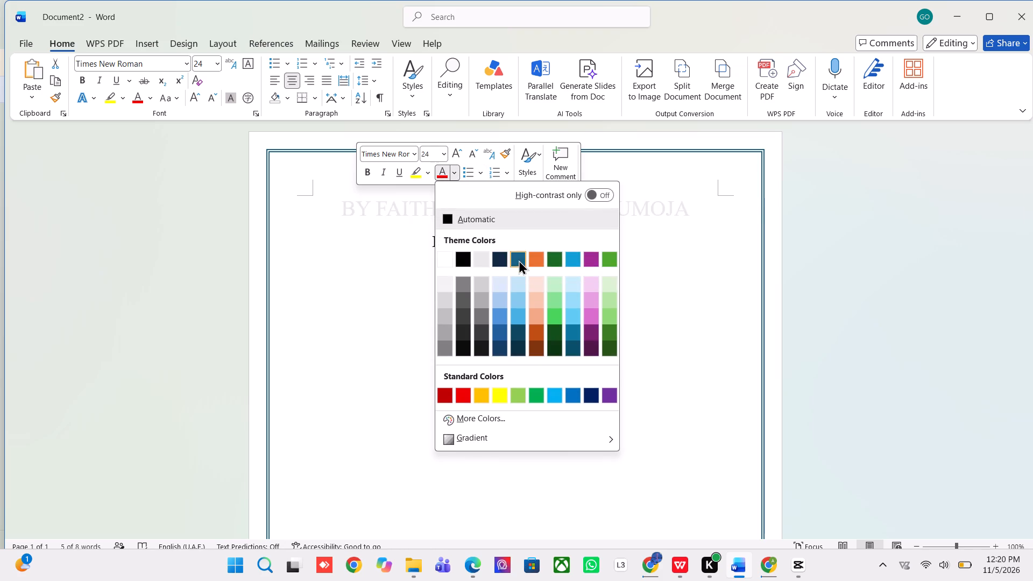
pyautogui.click(519, 260)
pyautogui.click(617, 282)
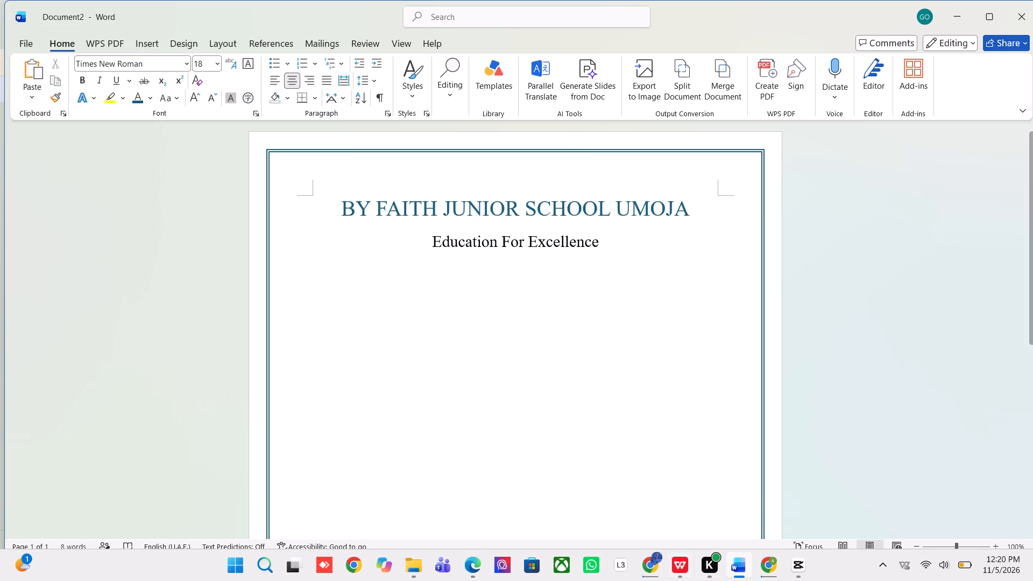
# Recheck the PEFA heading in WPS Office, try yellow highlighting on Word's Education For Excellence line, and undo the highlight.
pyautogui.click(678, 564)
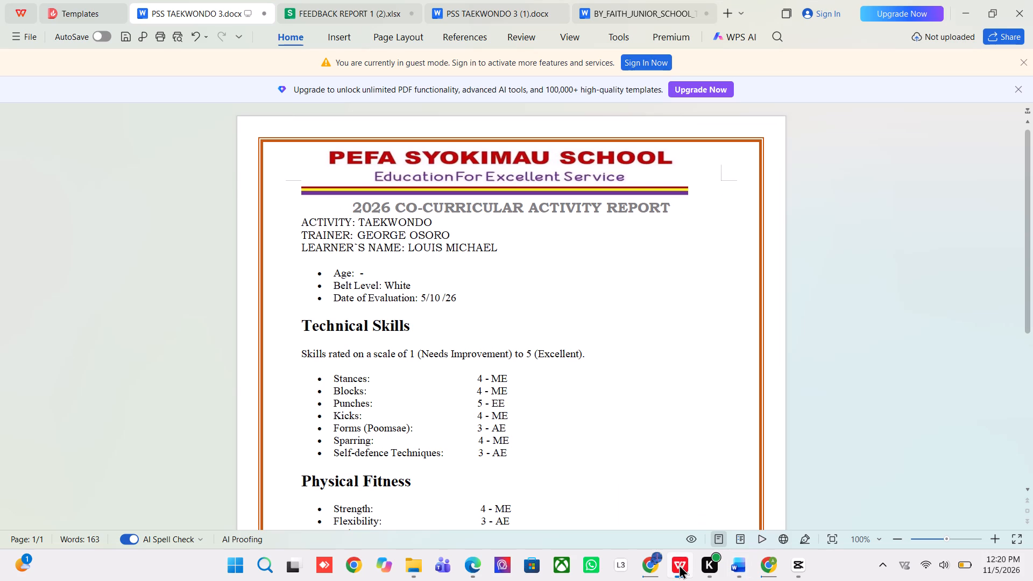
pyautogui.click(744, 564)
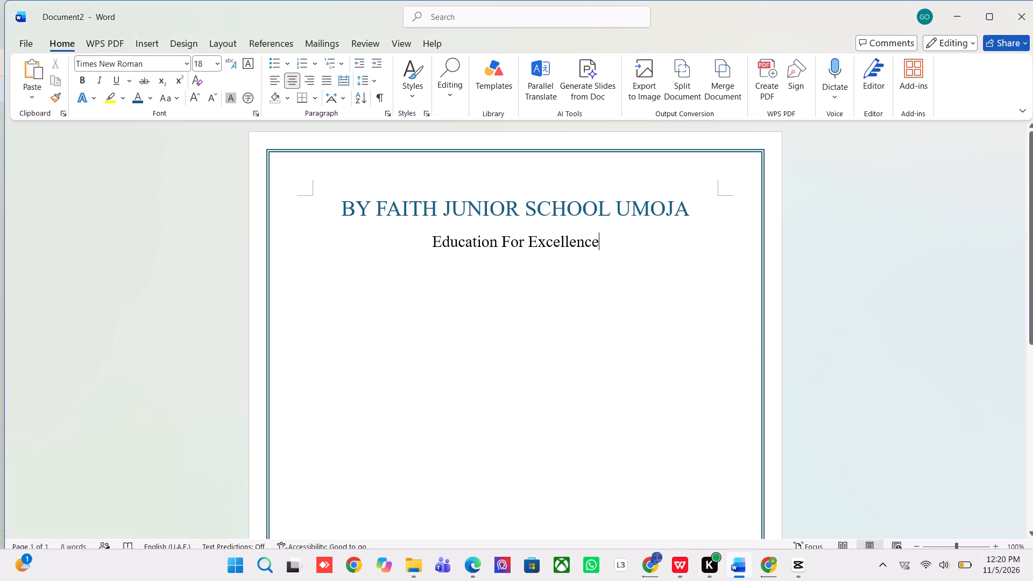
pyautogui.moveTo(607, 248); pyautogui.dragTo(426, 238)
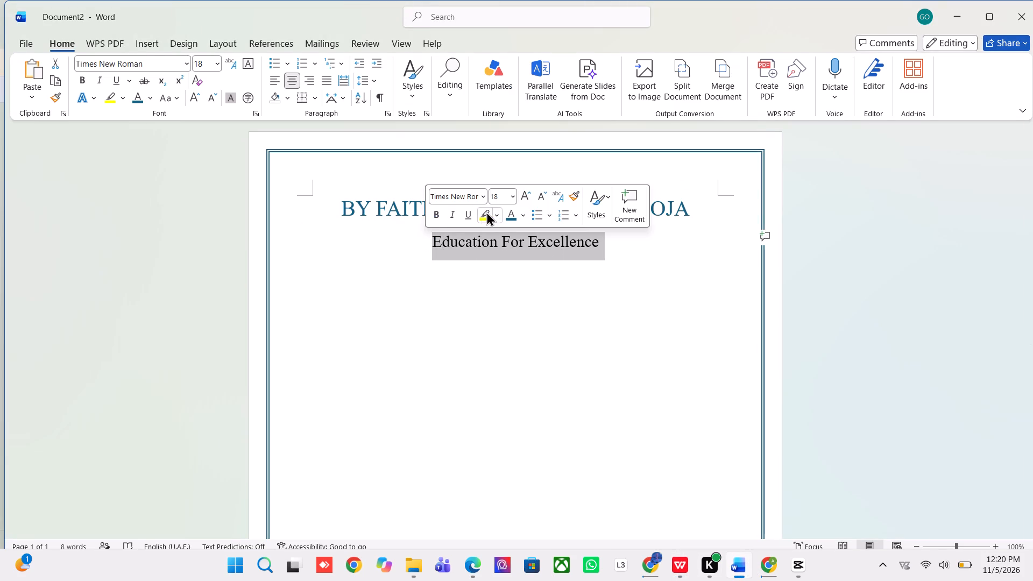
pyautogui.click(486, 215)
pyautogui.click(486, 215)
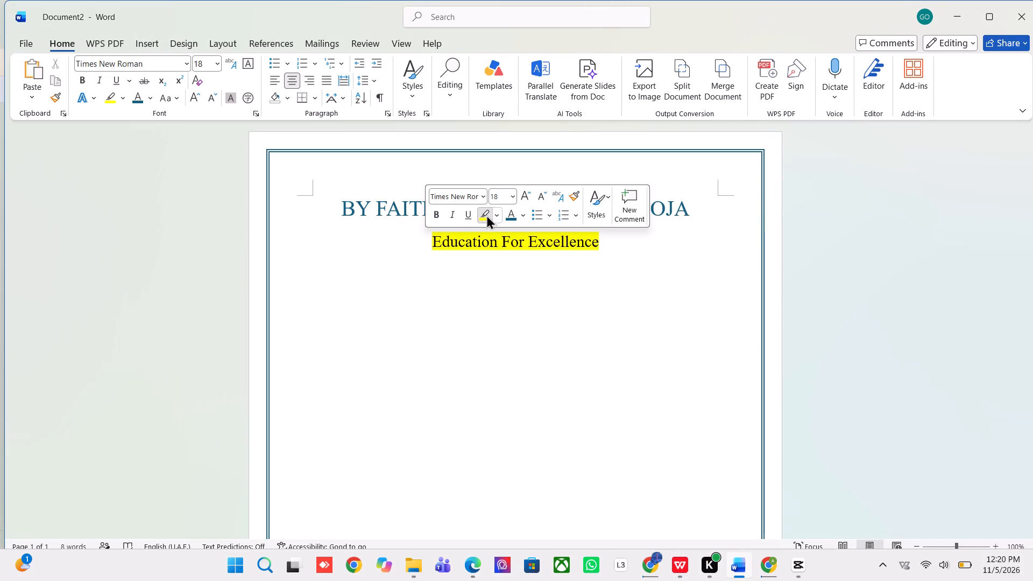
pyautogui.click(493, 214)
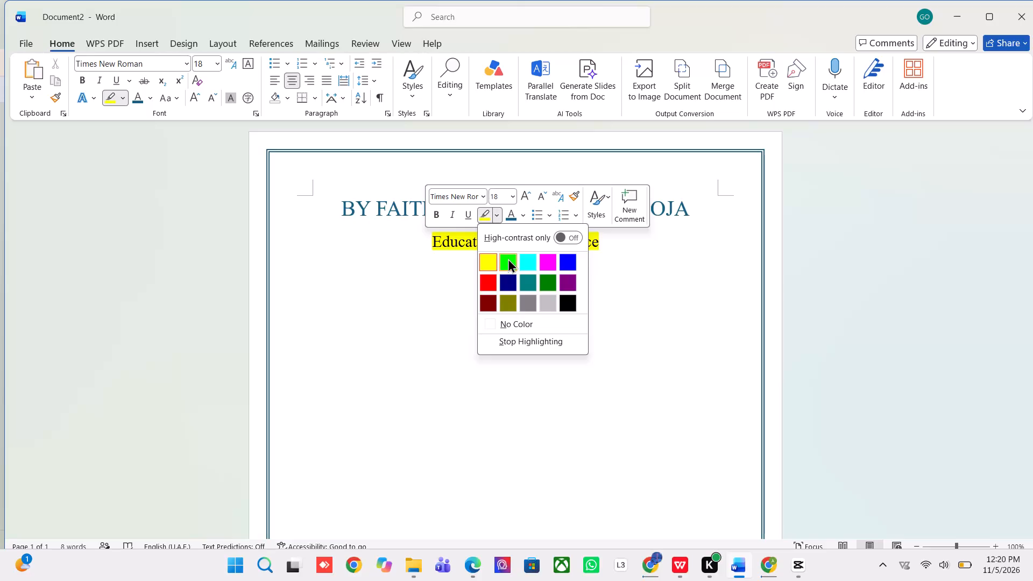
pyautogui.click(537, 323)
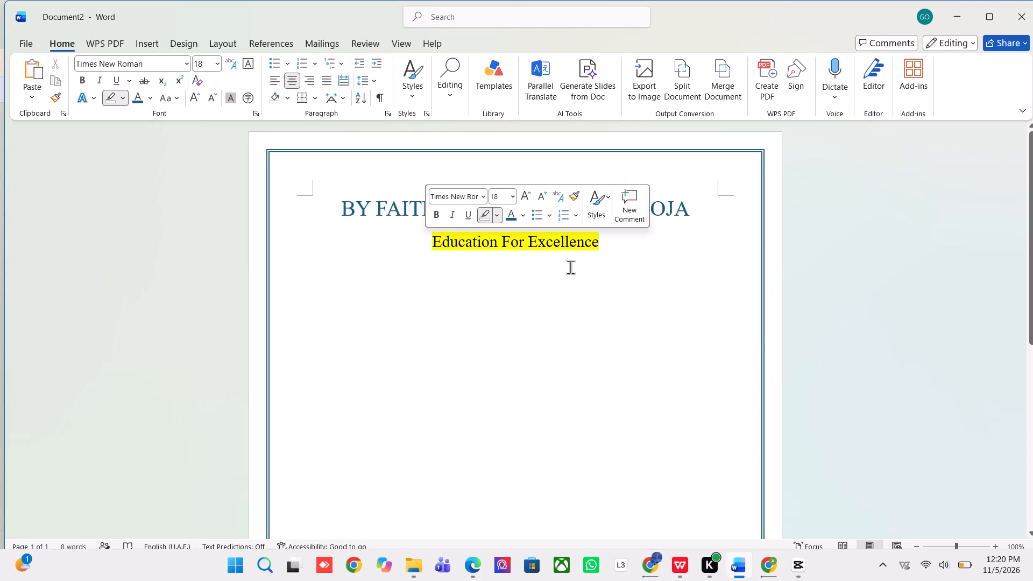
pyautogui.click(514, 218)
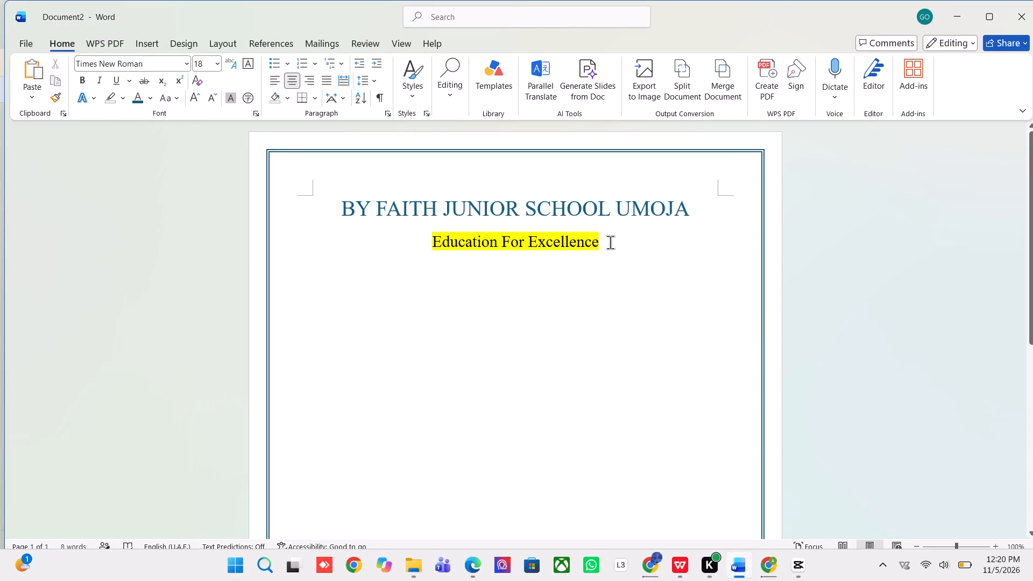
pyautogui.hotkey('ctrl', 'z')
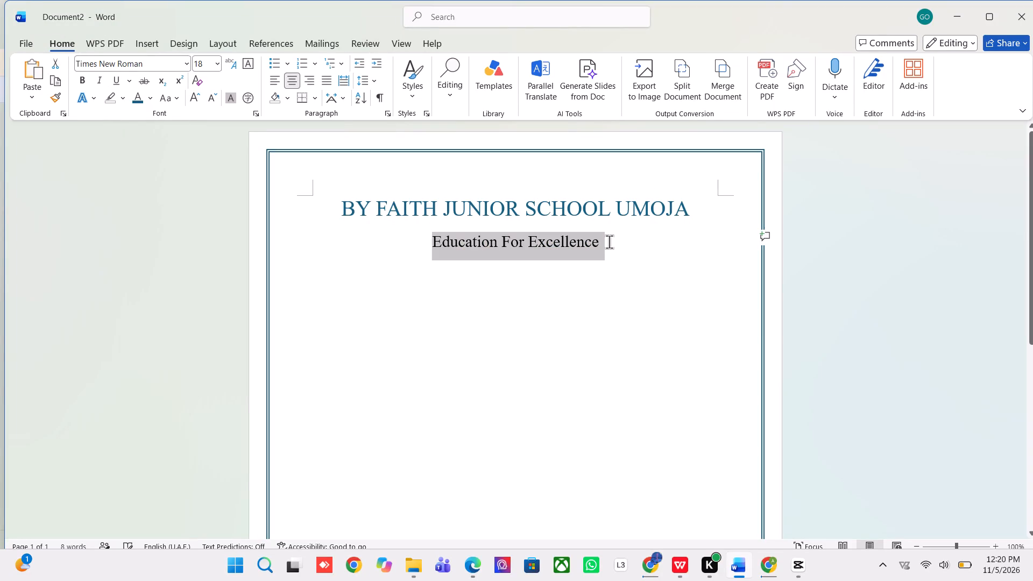
# Set the font colour of the Education For Excellence line to a light peach orange from the standard colour palette.
pyautogui.click(612, 252)
pyautogui.moveTo(606, 239); pyautogui.dragTo(402, 229)
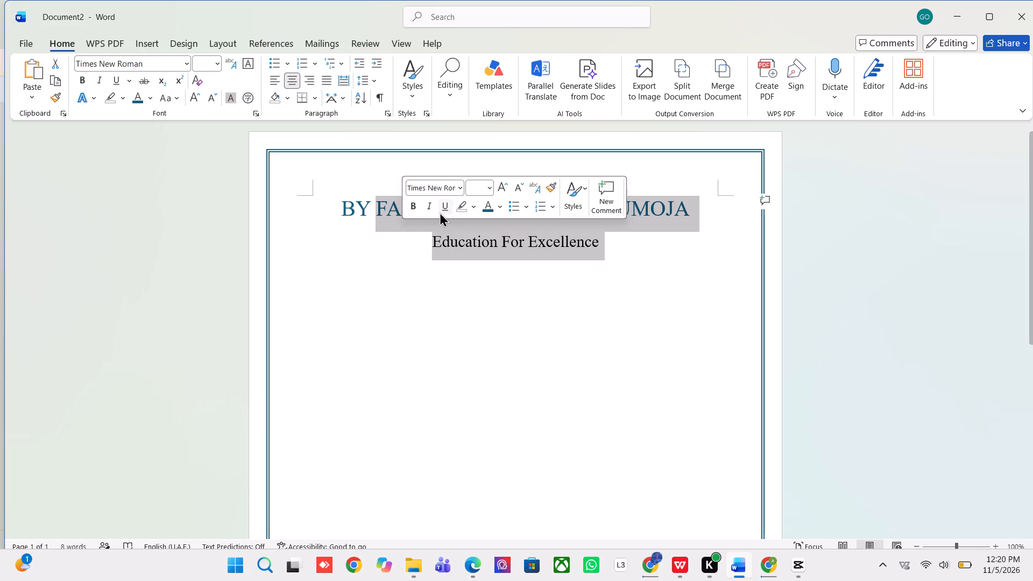
pyautogui.click(642, 292)
pyautogui.moveTo(612, 243); pyautogui.dragTo(421, 236)
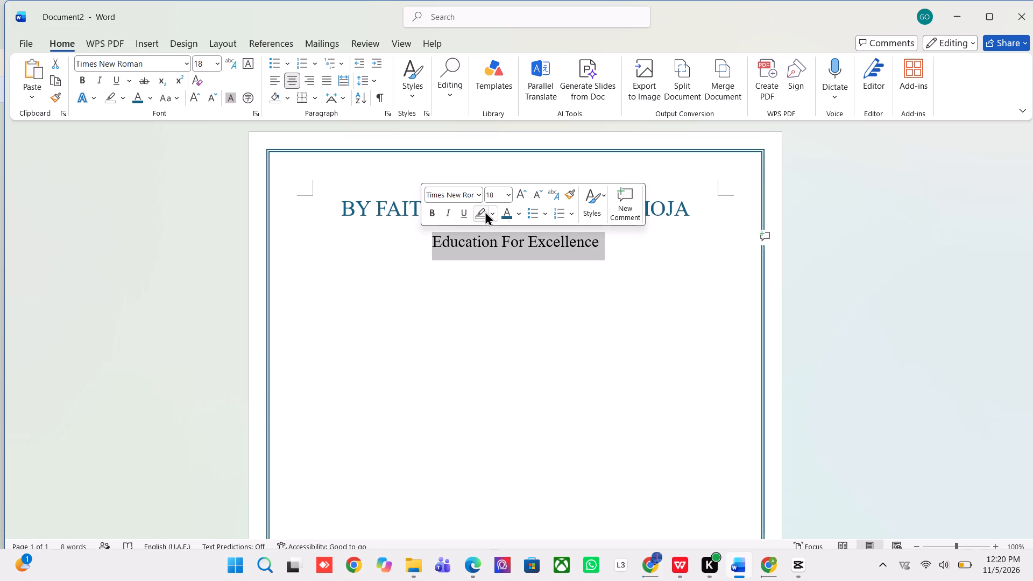
pyautogui.click(514, 210)
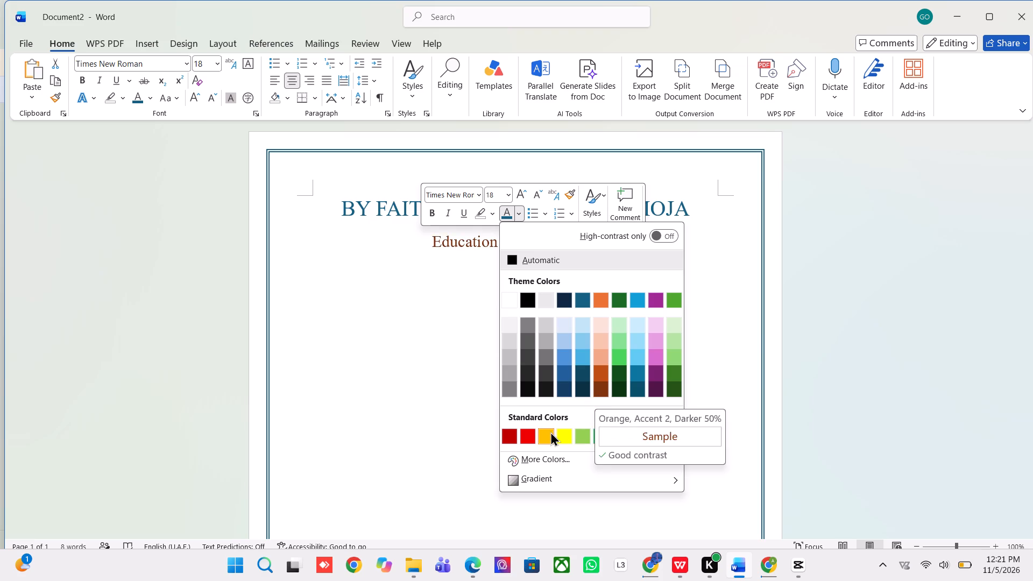
pyautogui.click(525, 458)
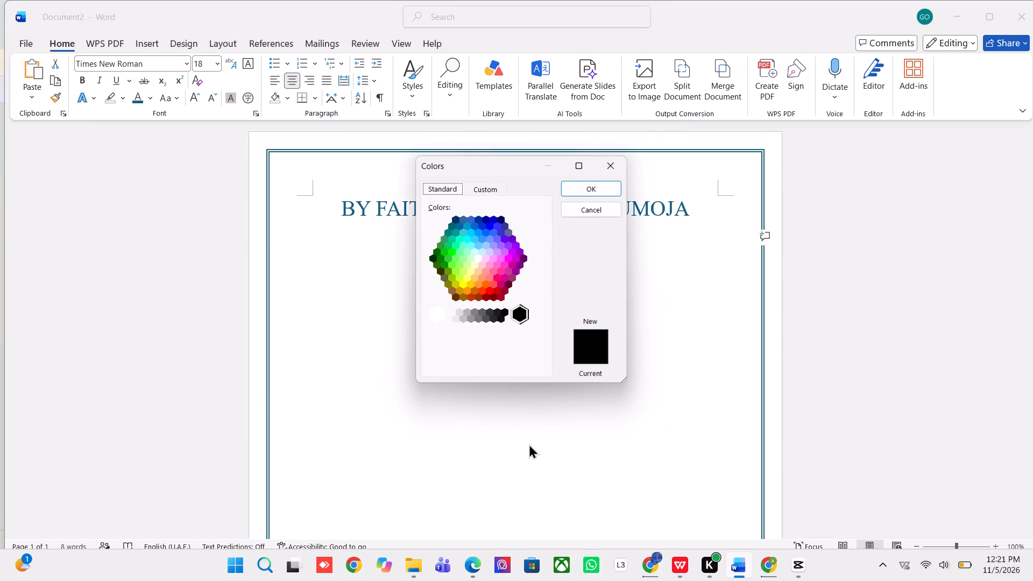
pyautogui.moveTo(484, 267); pyautogui.dragTo(480, 273)
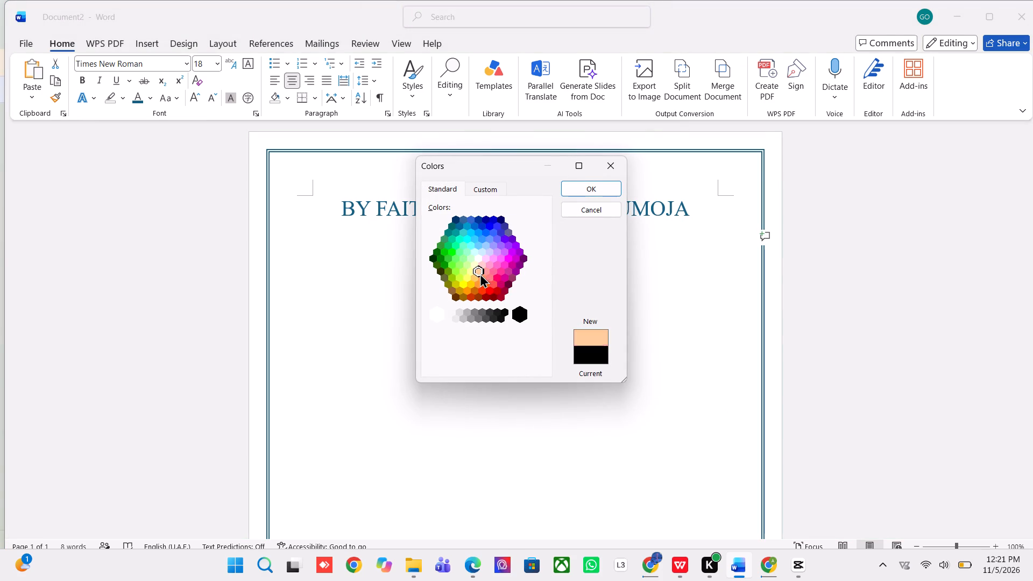
pyautogui.moveTo(480, 273); pyautogui.dragTo(483, 226)
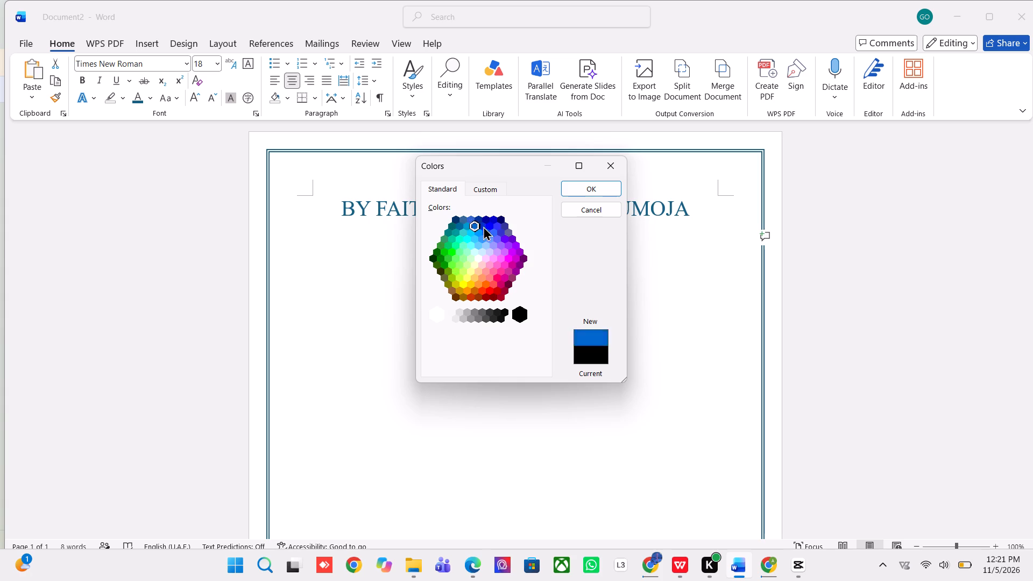
pyautogui.moveTo(483, 226); pyautogui.dragTo(472, 274)
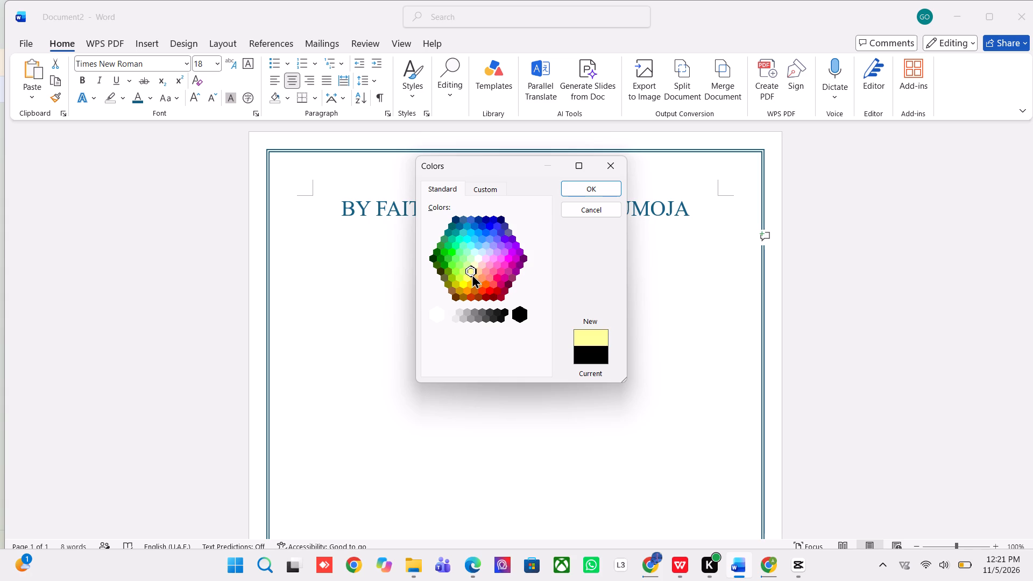
pyautogui.moveTo(472, 274); pyautogui.dragTo(476, 268)
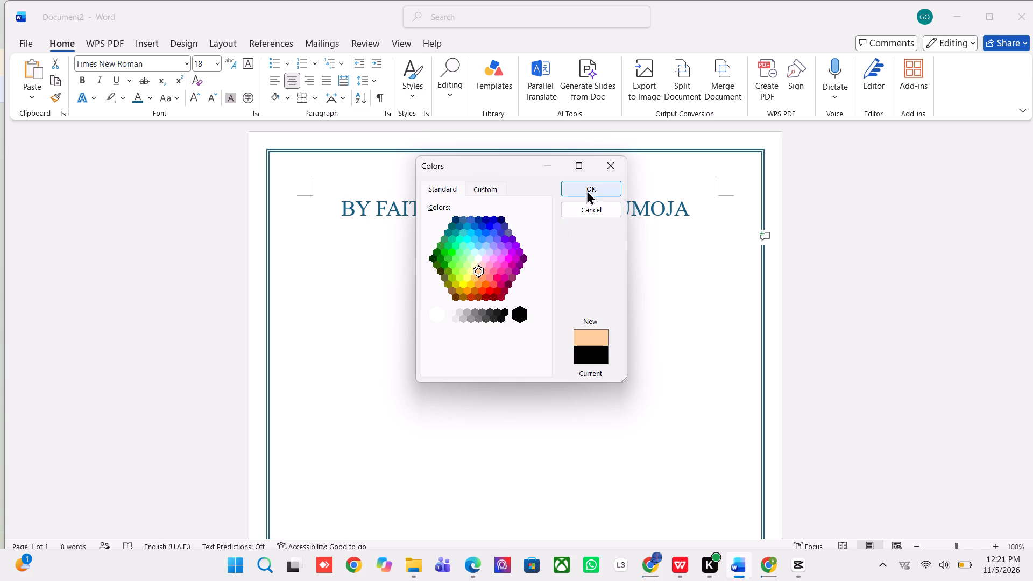
pyautogui.click(586, 185)
pyautogui.click(606, 306)
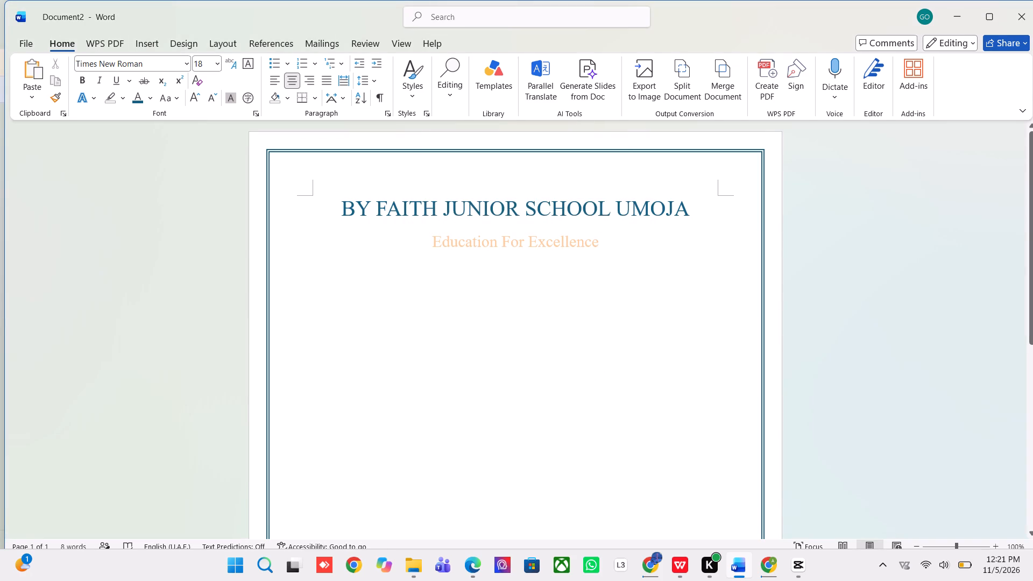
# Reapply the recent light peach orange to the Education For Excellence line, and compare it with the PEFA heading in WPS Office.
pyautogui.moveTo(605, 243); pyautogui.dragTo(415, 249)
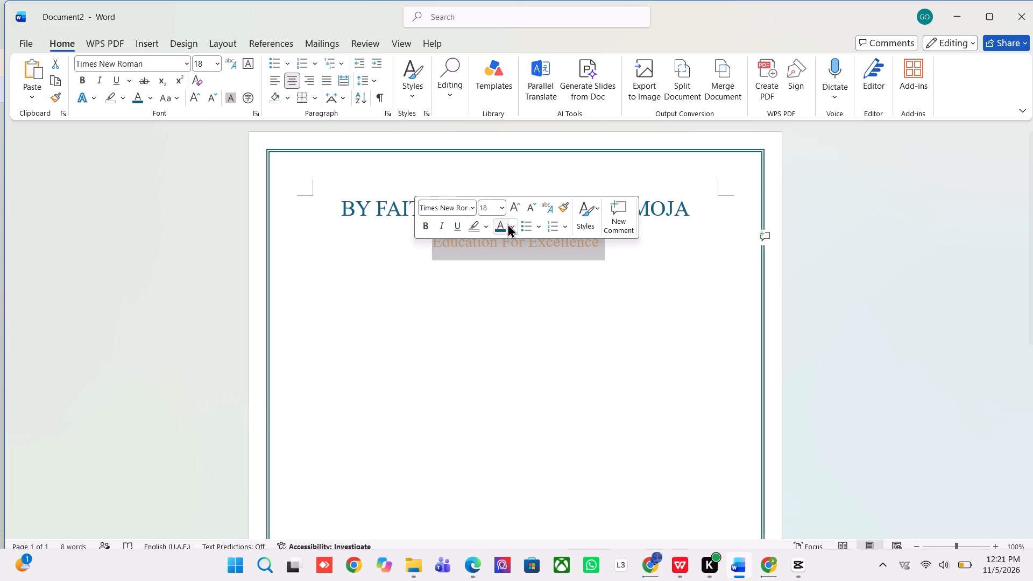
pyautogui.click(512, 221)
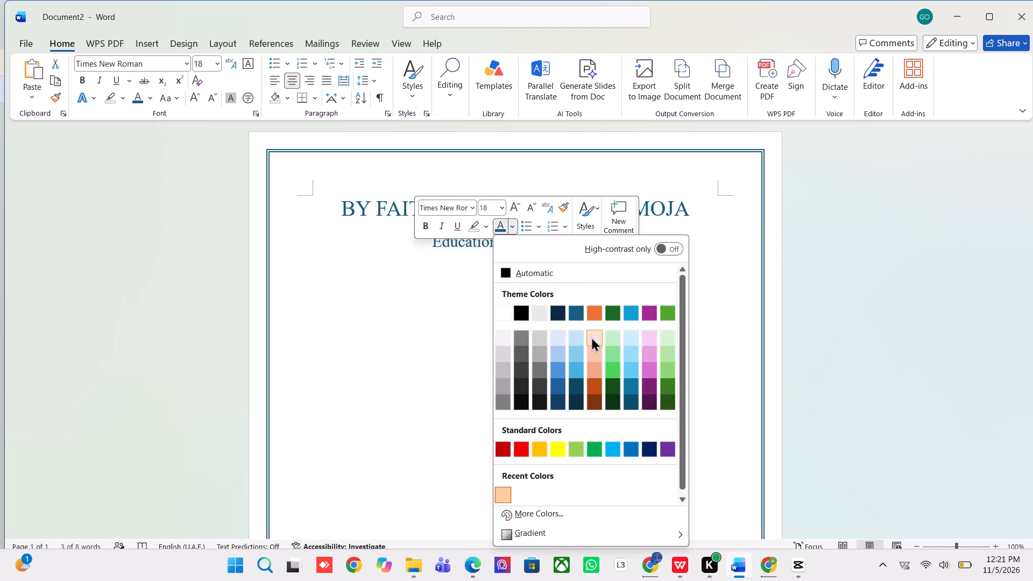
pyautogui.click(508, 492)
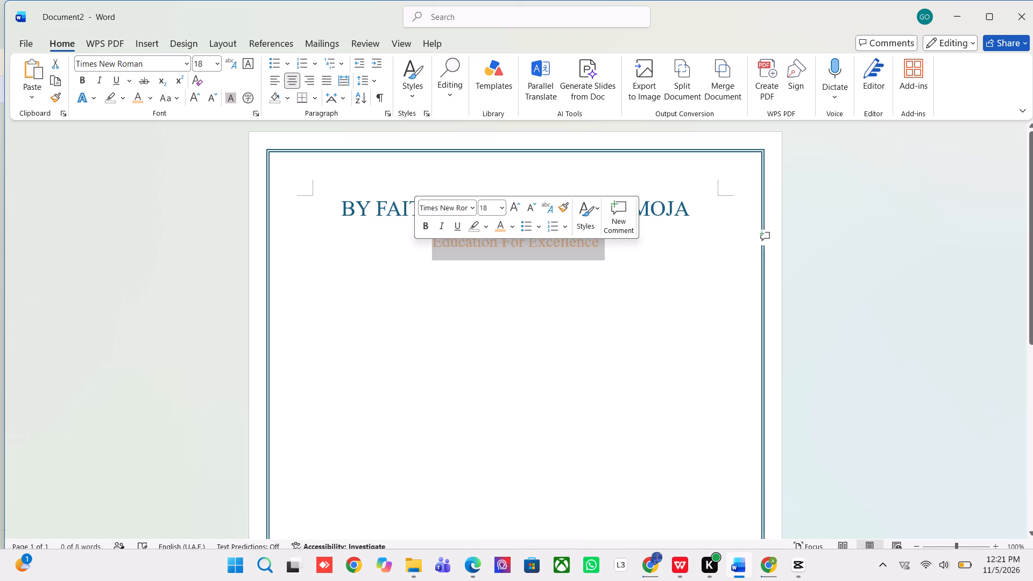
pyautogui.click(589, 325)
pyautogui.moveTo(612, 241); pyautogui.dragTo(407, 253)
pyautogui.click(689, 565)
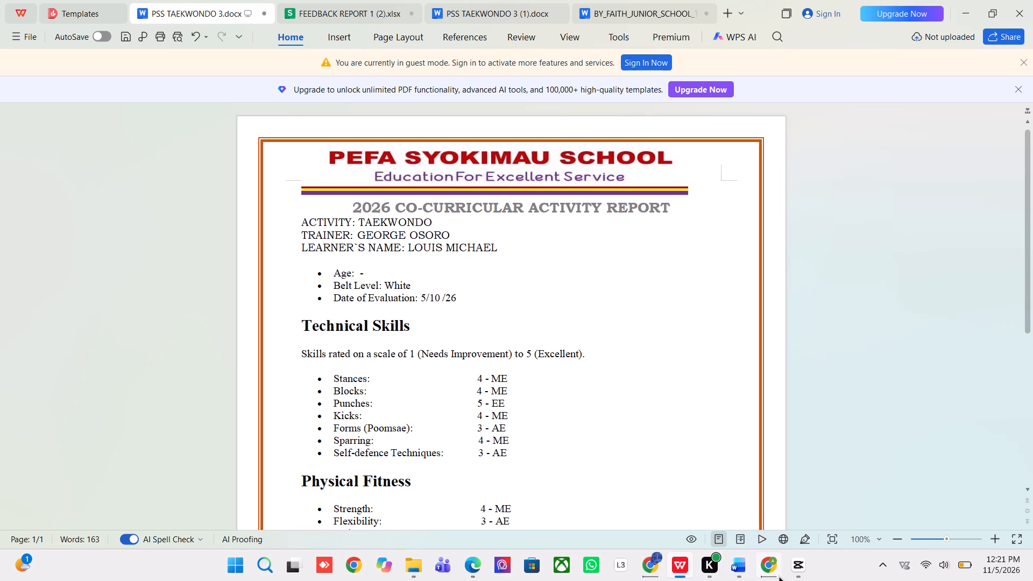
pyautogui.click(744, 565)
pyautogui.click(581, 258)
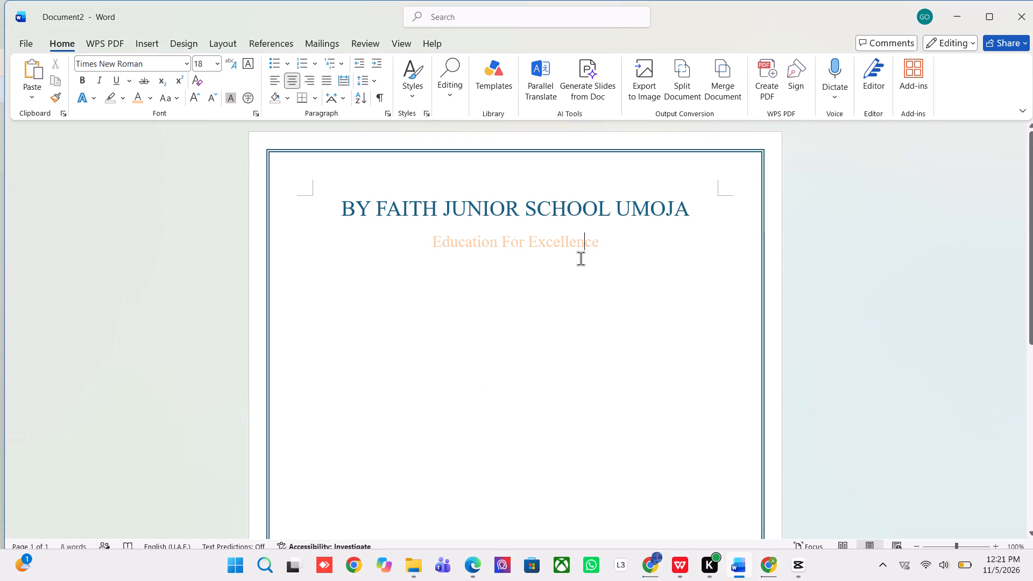
# Set the font colour of the Education For Excellence line to a stronger orange from the standard palette of more colours.
pyautogui.moveTo(608, 243); pyautogui.dragTo(399, 246)
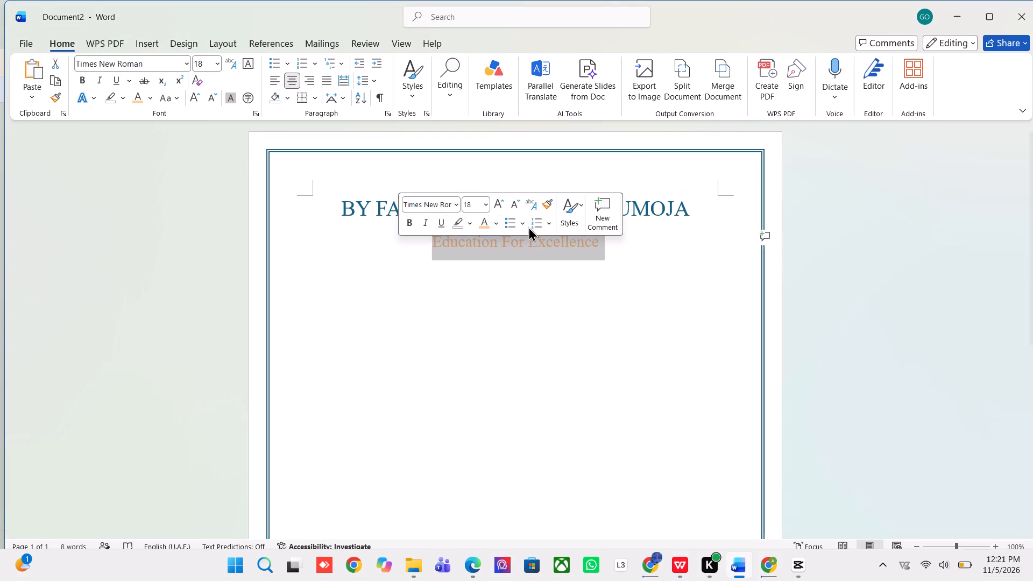
pyautogui.click(491, 219)
pyautogui.click(499, 223)
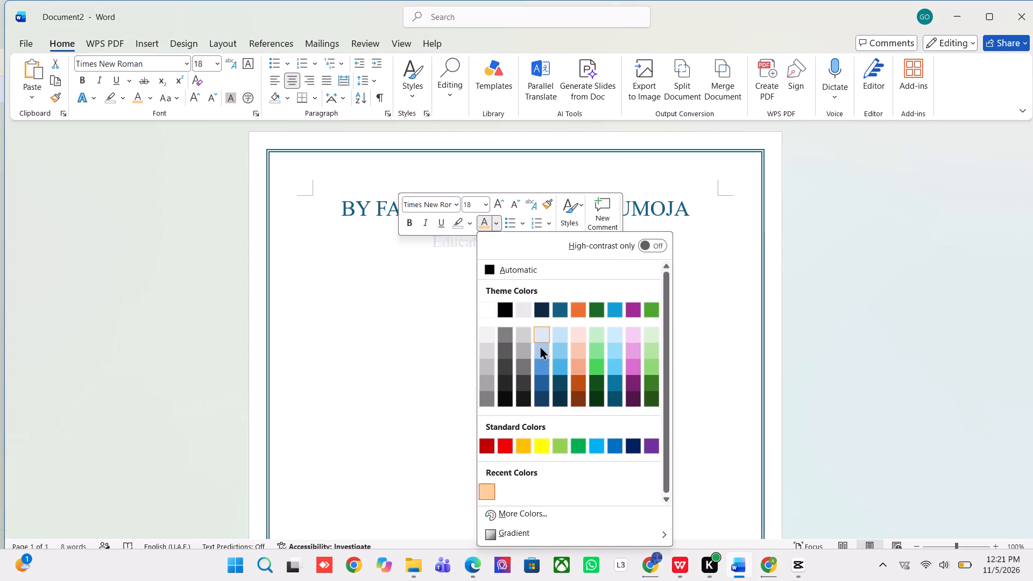
pyautogui.click(513, 520)
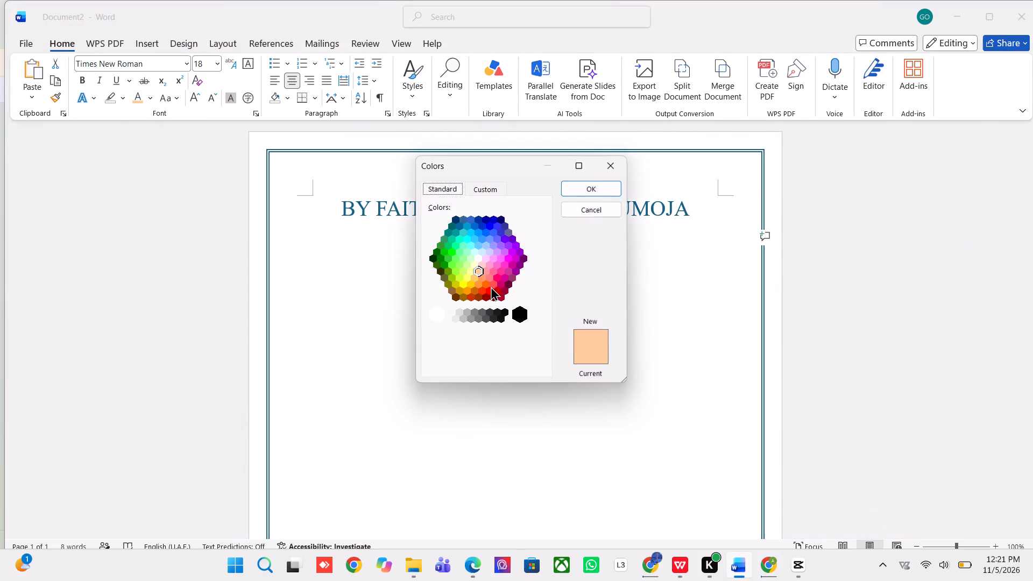
pyautogui.moveTo(479, 262); pyautogui.dragTo(479, 275)
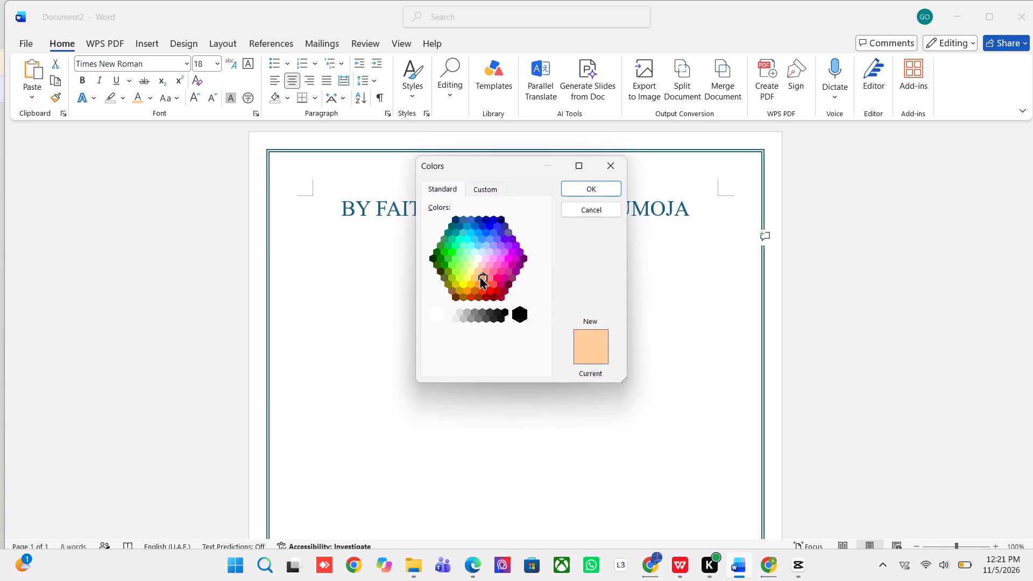
pyautogui.moveTo(479, 275); pyautogui.dragTo(478, 286)
pyautogui.click(478, 279)
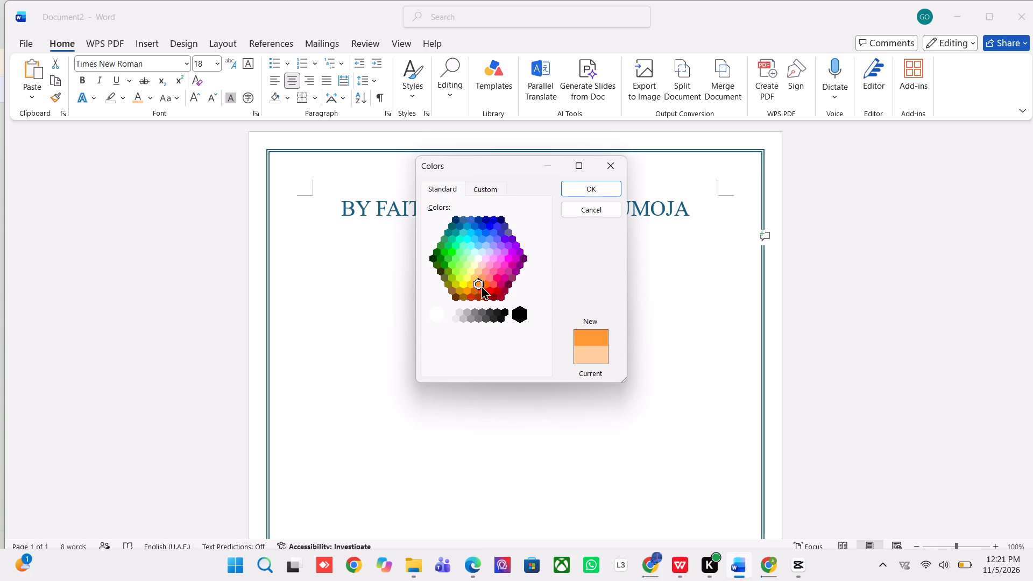
pyautogui.click(585, 194)
pyautogui.click(634, 356)
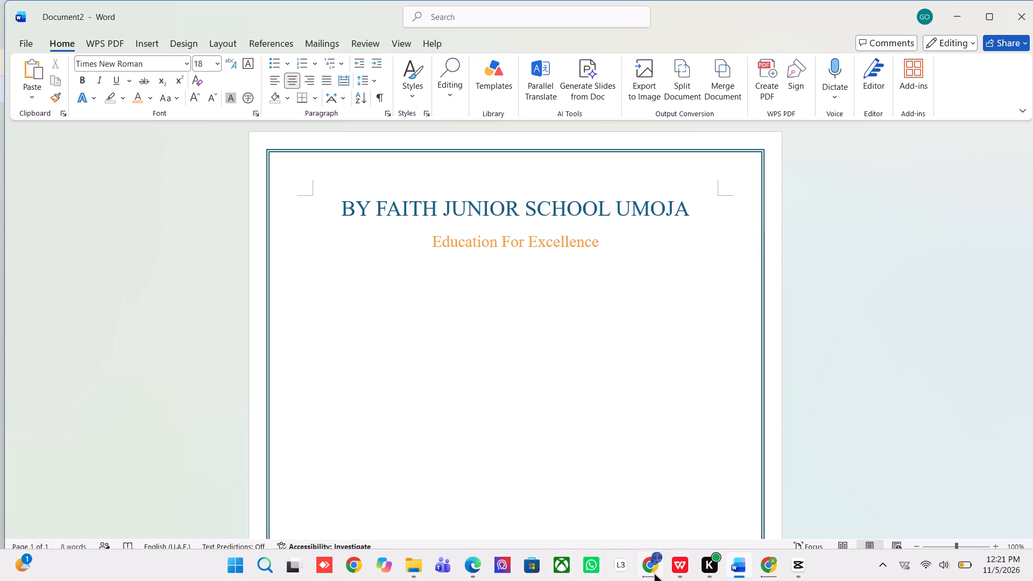
pyautogui.click(687, 568)
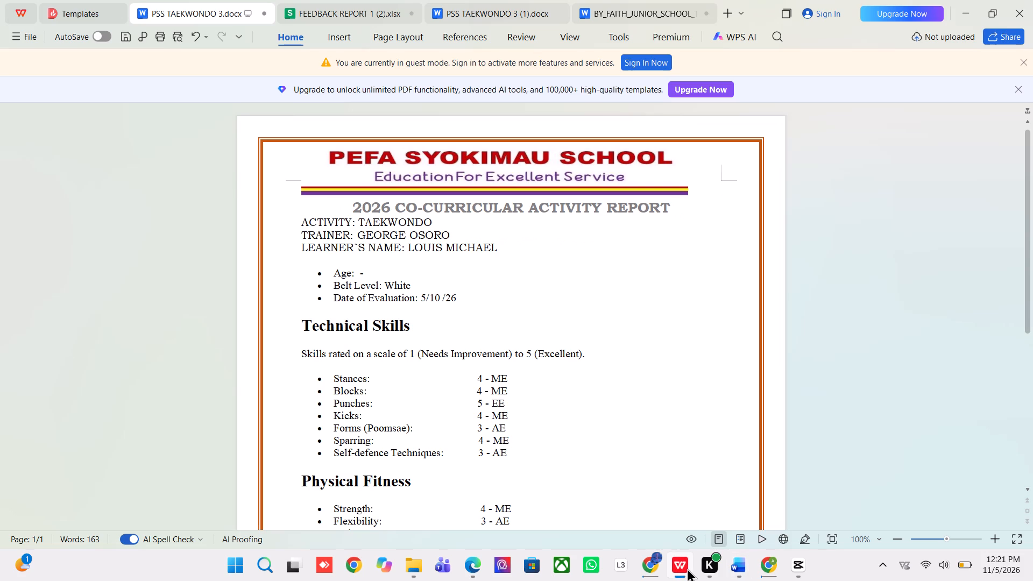
pyautogui.click(738, 563)
pyautogui.click(659, 562)
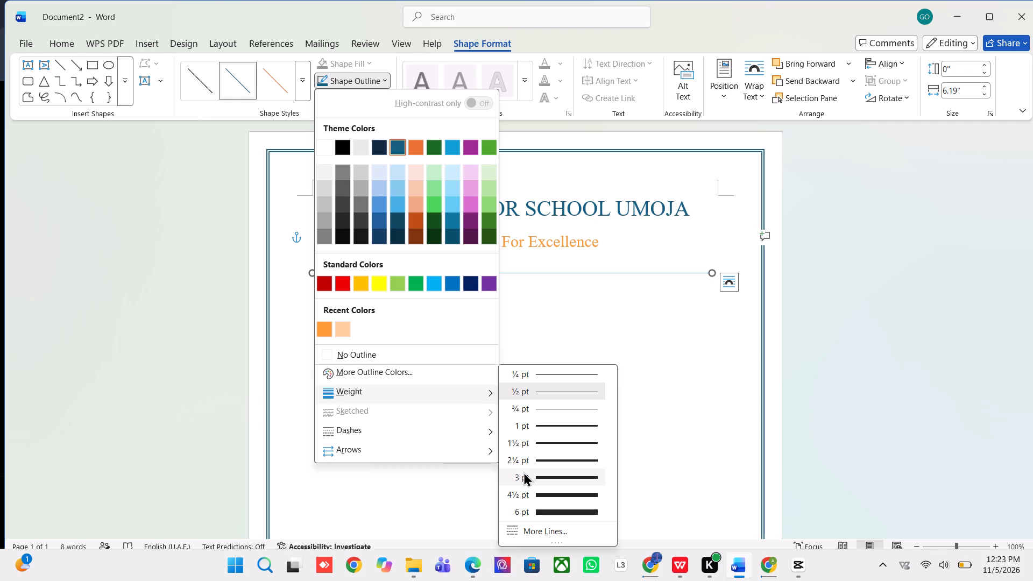
pyautogui.click(523, 472)
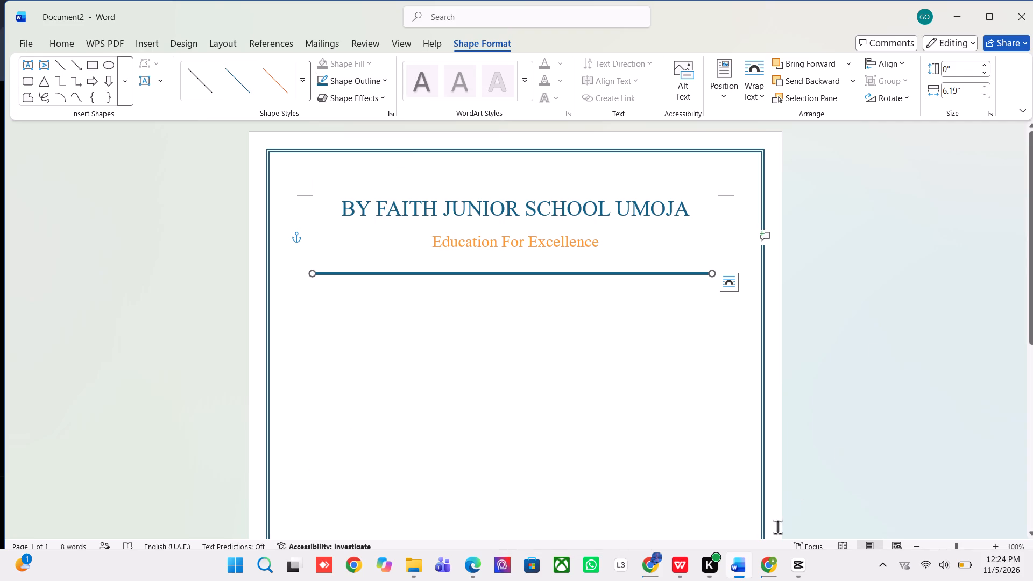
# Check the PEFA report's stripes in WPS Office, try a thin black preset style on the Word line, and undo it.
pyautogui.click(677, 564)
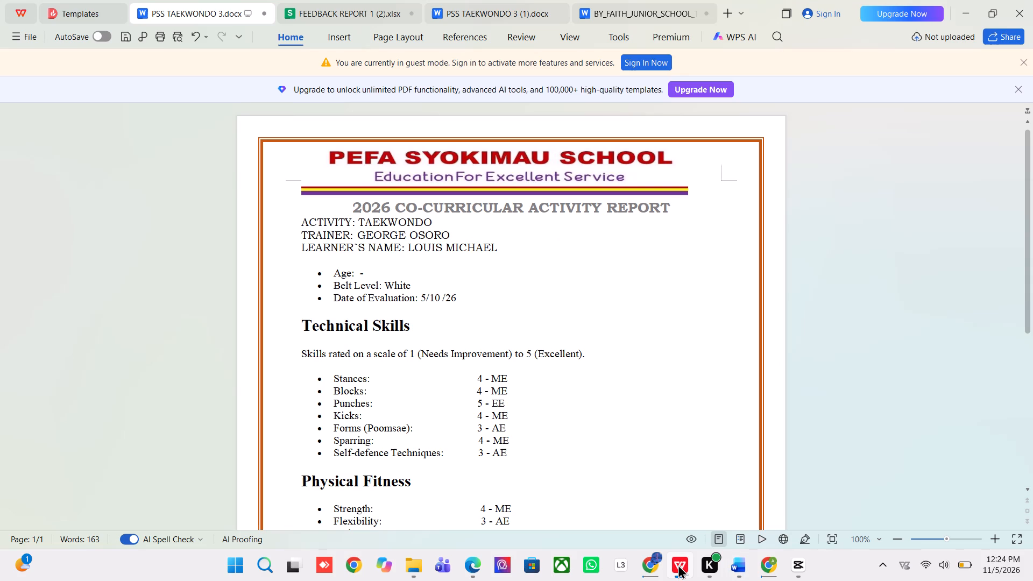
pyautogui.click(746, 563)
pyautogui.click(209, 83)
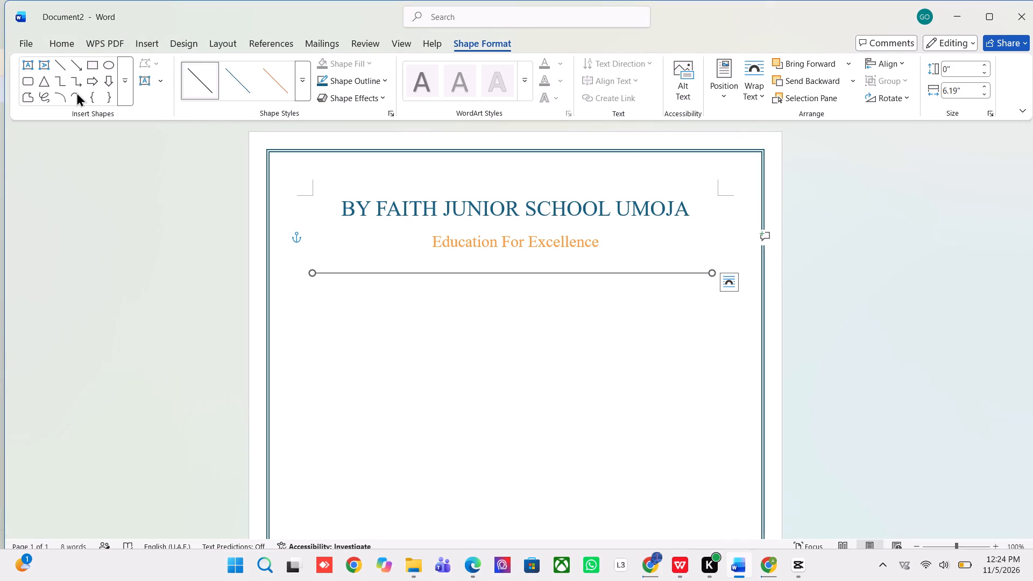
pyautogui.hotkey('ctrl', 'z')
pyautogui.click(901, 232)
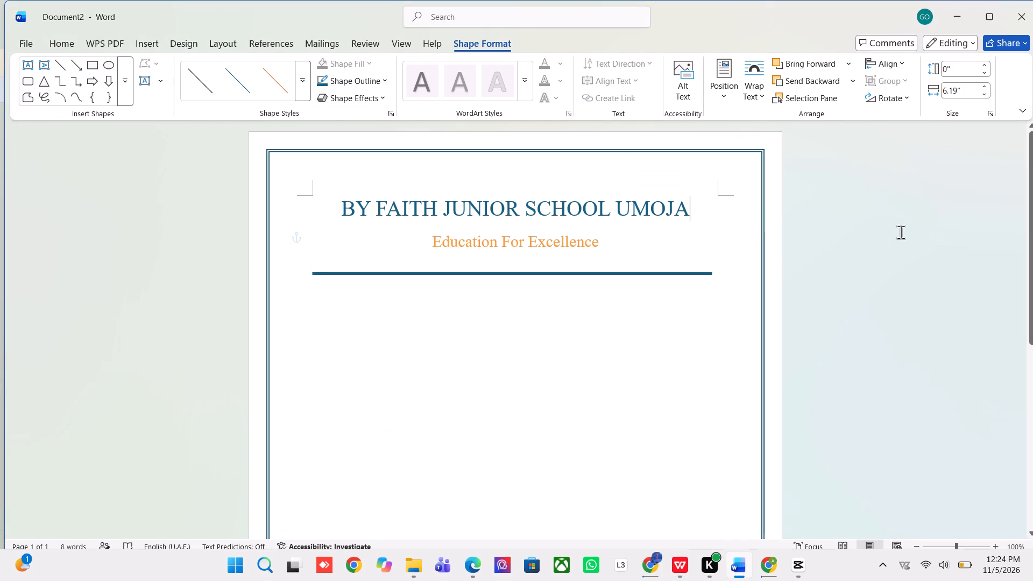
# Draw a second straight horizontal line about 6.19" long directly beneath the thick blue line.
pyautogui.click(157, 36)
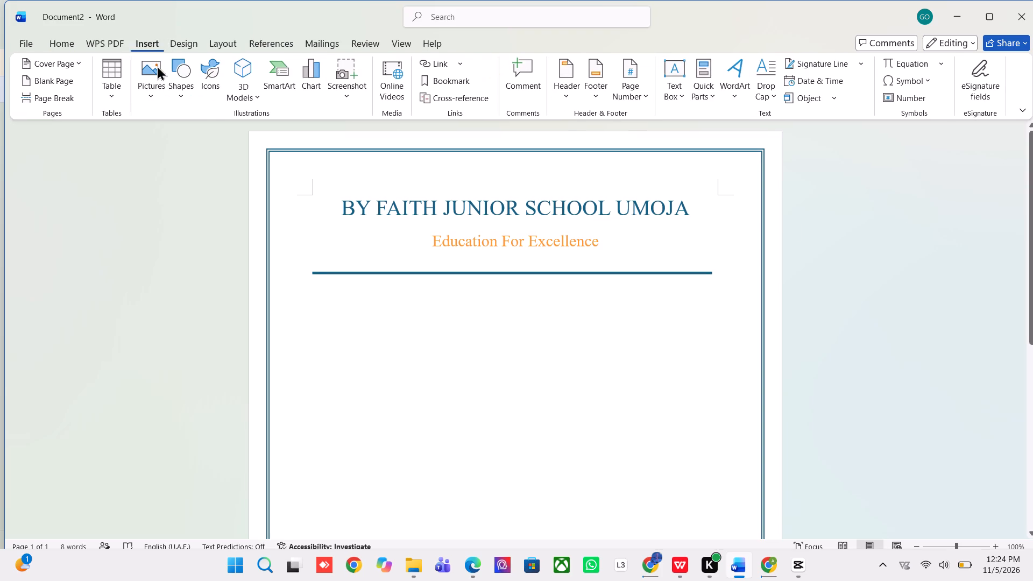
pyautogui.click(181, 77)
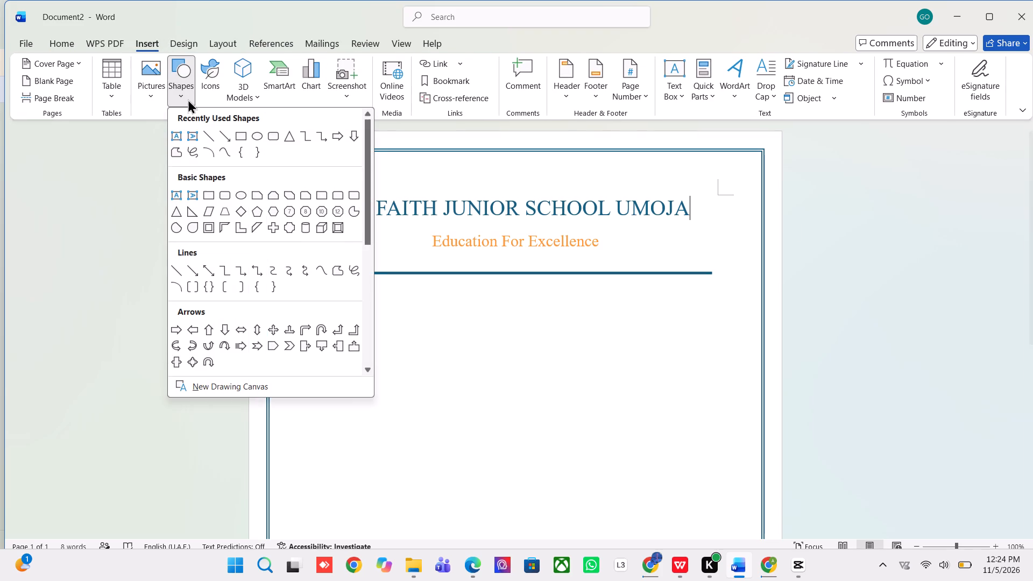
pyautogui.click(206, 132)
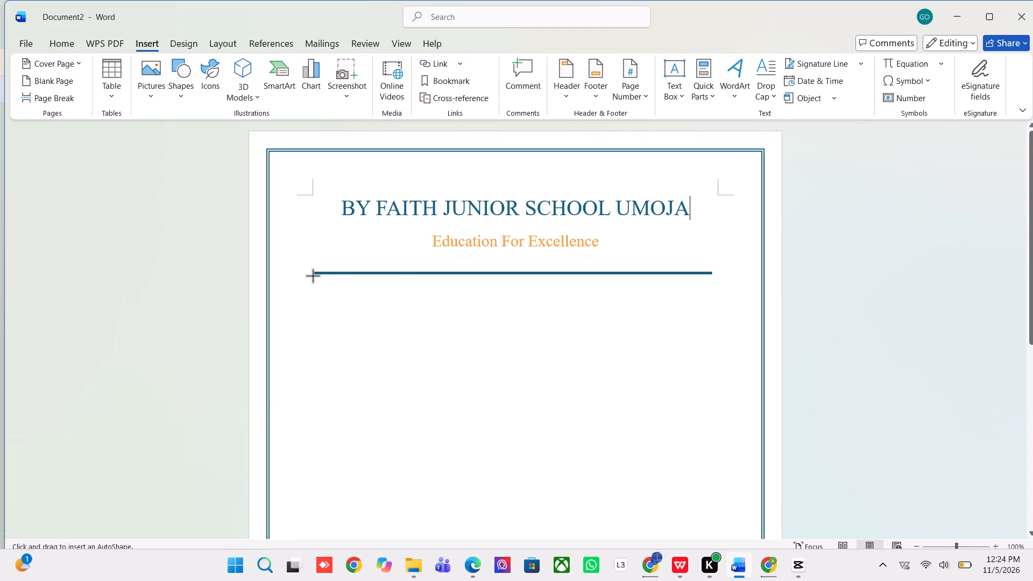
pyautogui.moveTo(313, 275); pyautogui.dragTo(697, 280)
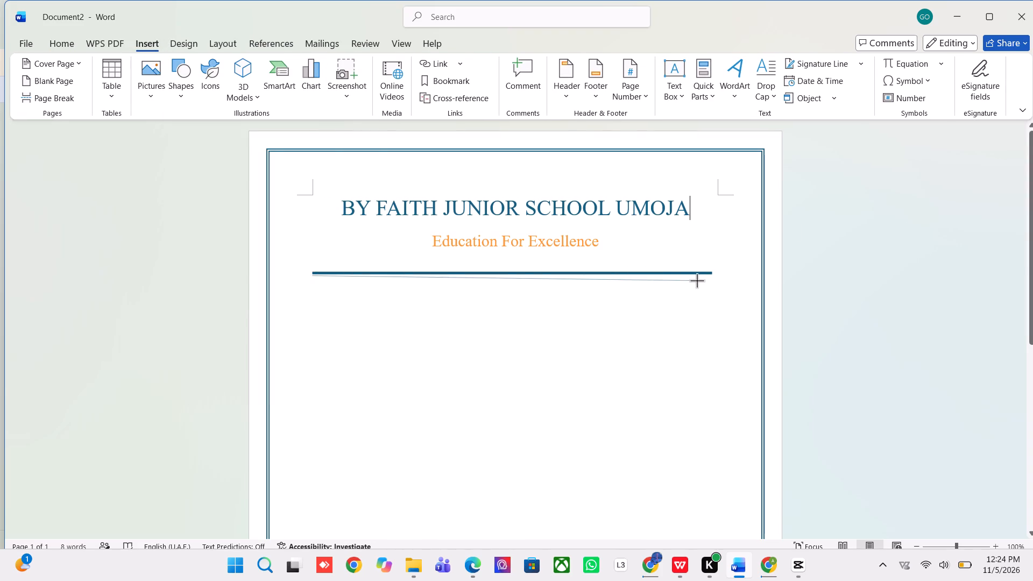
pyautogui.moveTo(697, 280); pyautogui.dragTo(713, 275)
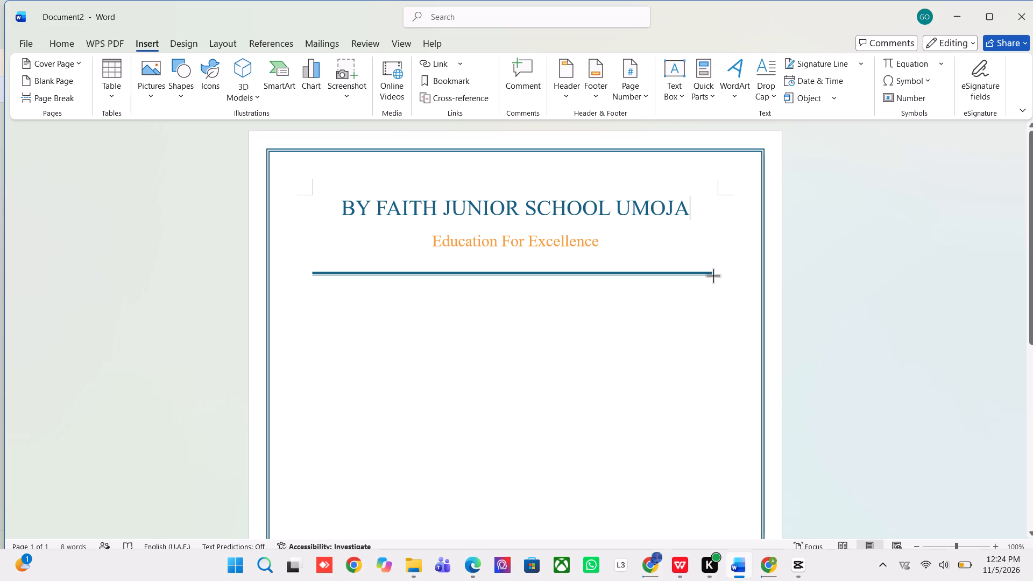
pyautogui.moveTo(713, 275); pyautogui.dragTo(712, 275)
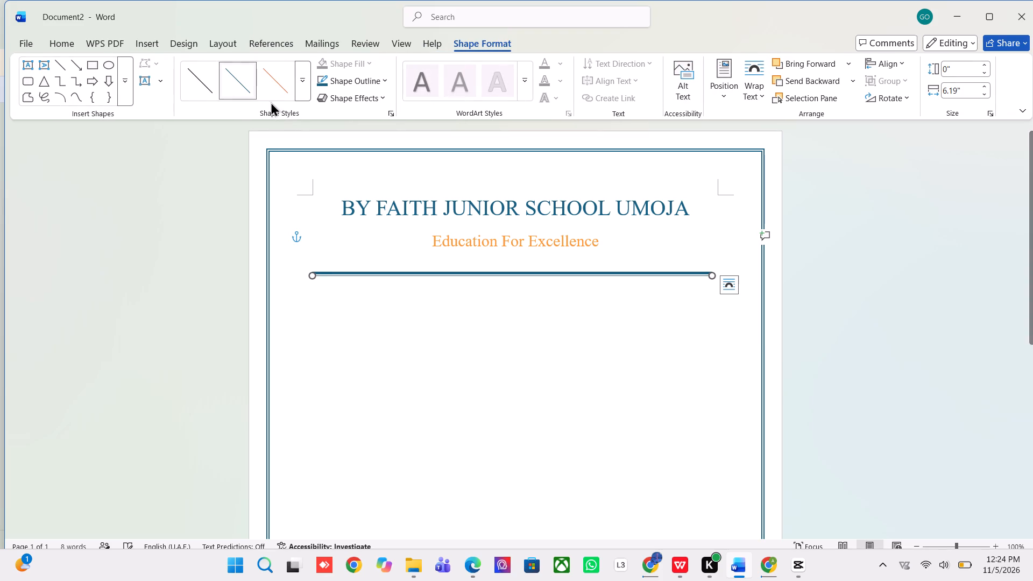
pyautogui.click(297, 75)
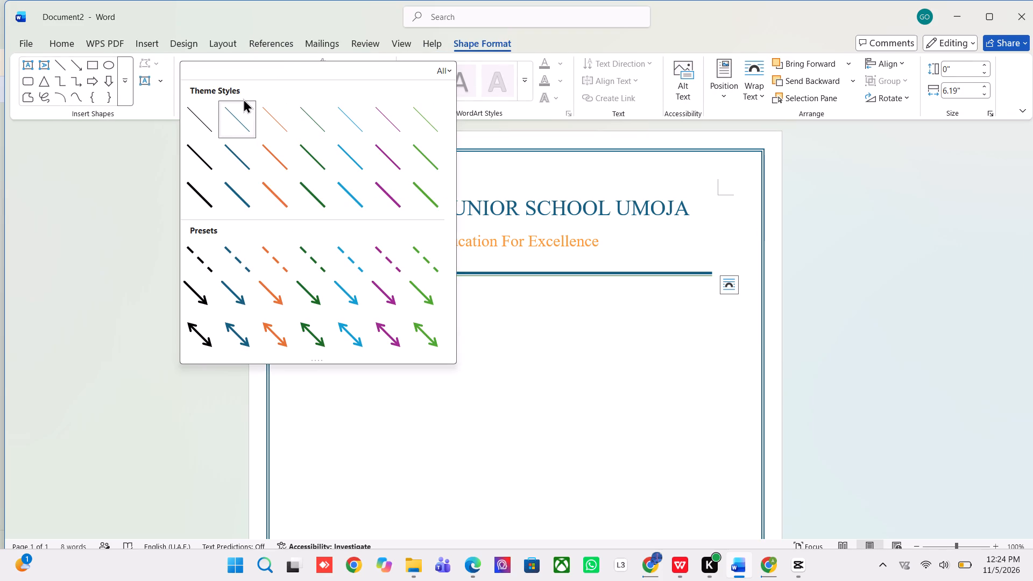
pyautogui.click(138, 159)
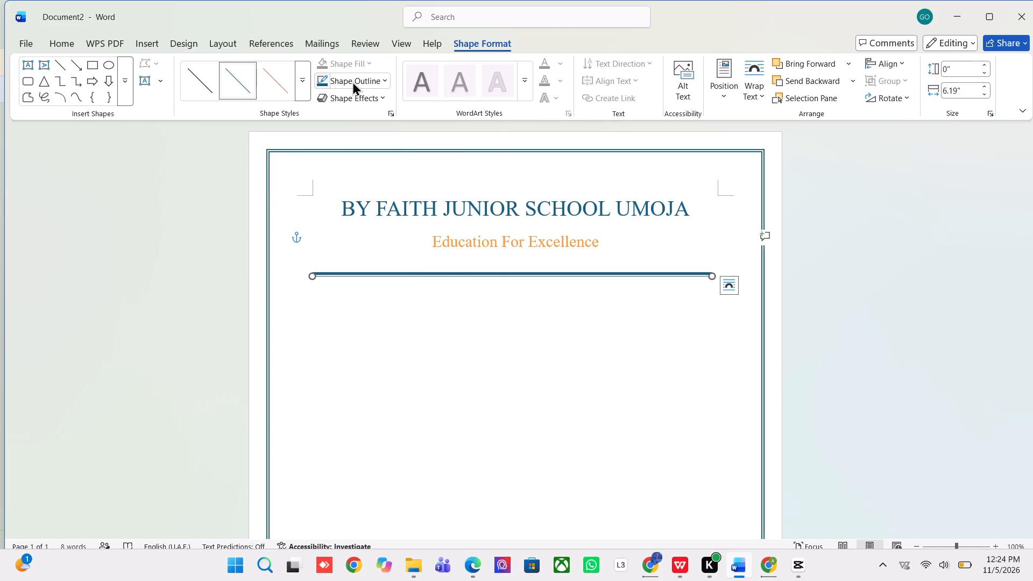
# Format the second line with a 3 pt weight and the standard gold outline colour.
pyautogui.click(365, 81)
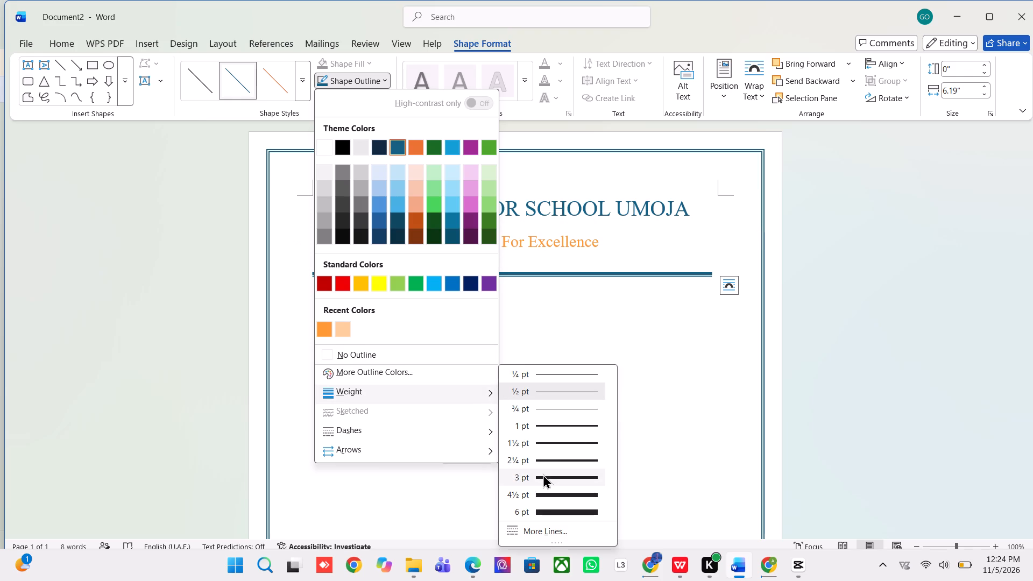
pyautogui.click(543, 474)
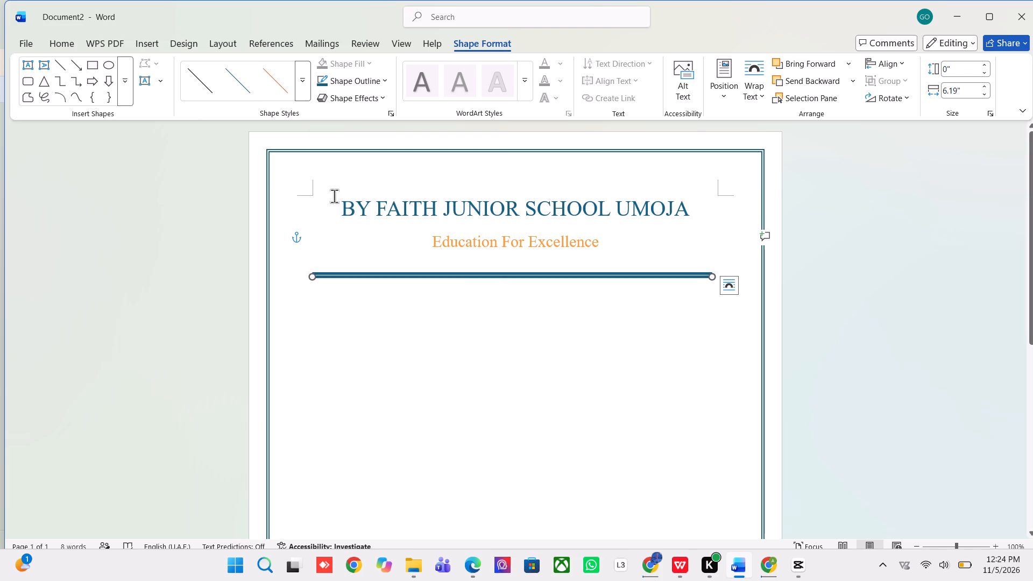
pyautogui.click(374, 82)
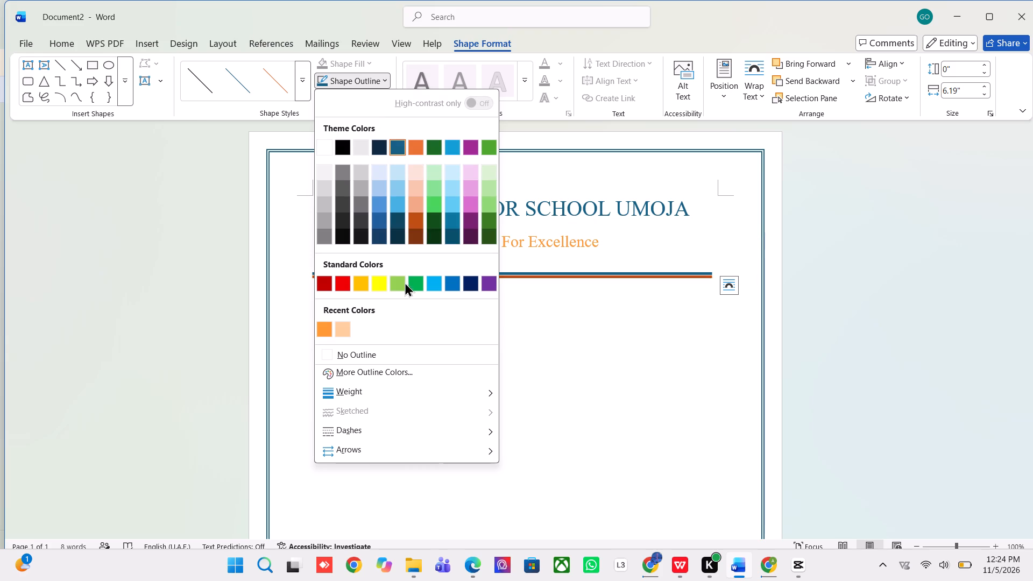
pyautogui.click(363, 281)
pyautogui.click(858, 245)
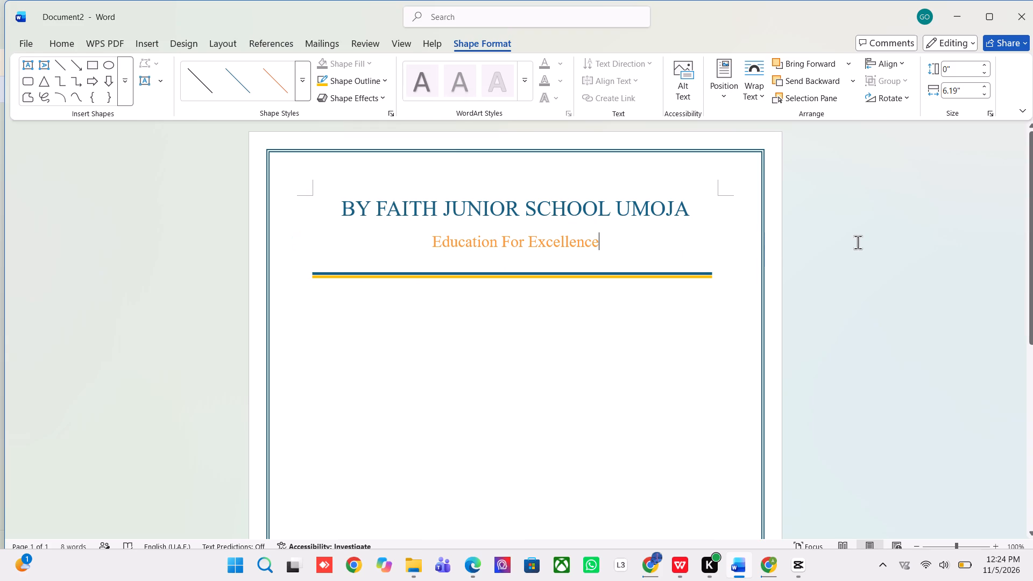
pyautogui.click(858, 242)
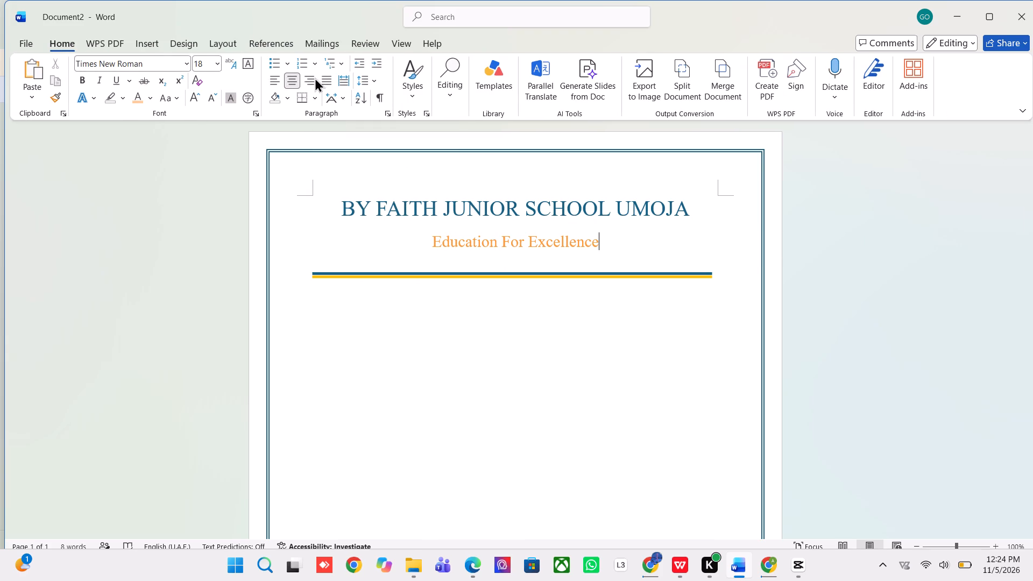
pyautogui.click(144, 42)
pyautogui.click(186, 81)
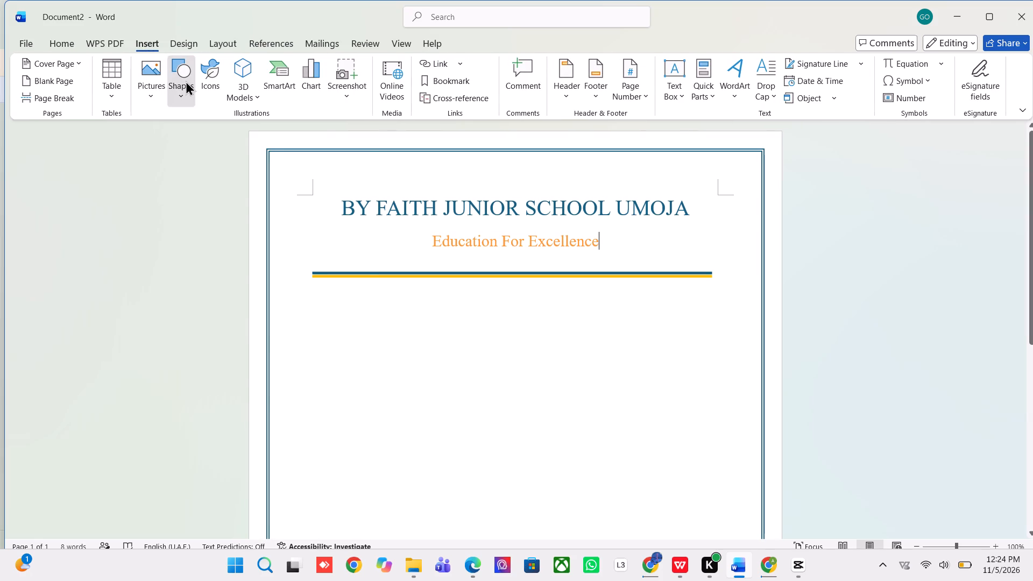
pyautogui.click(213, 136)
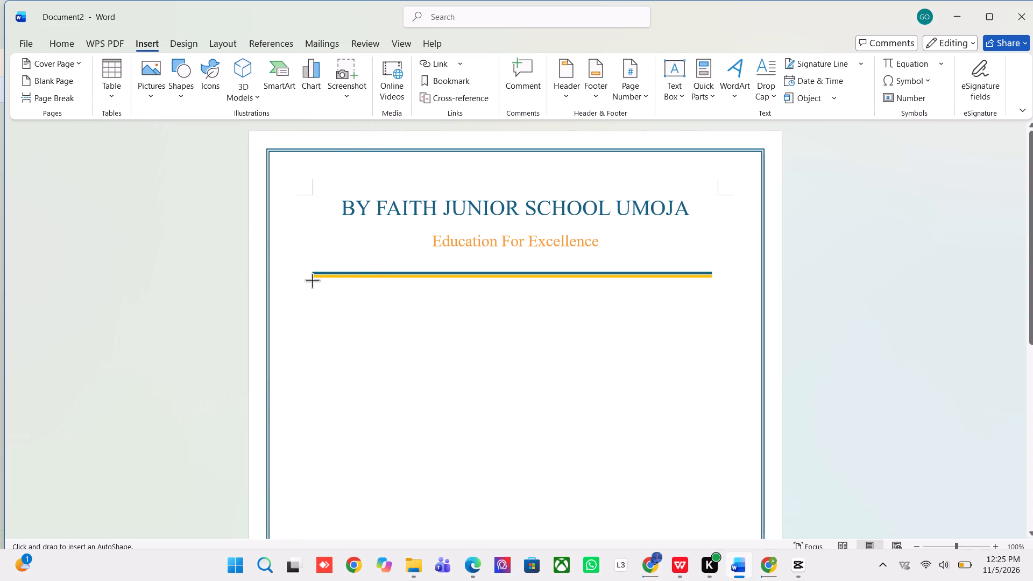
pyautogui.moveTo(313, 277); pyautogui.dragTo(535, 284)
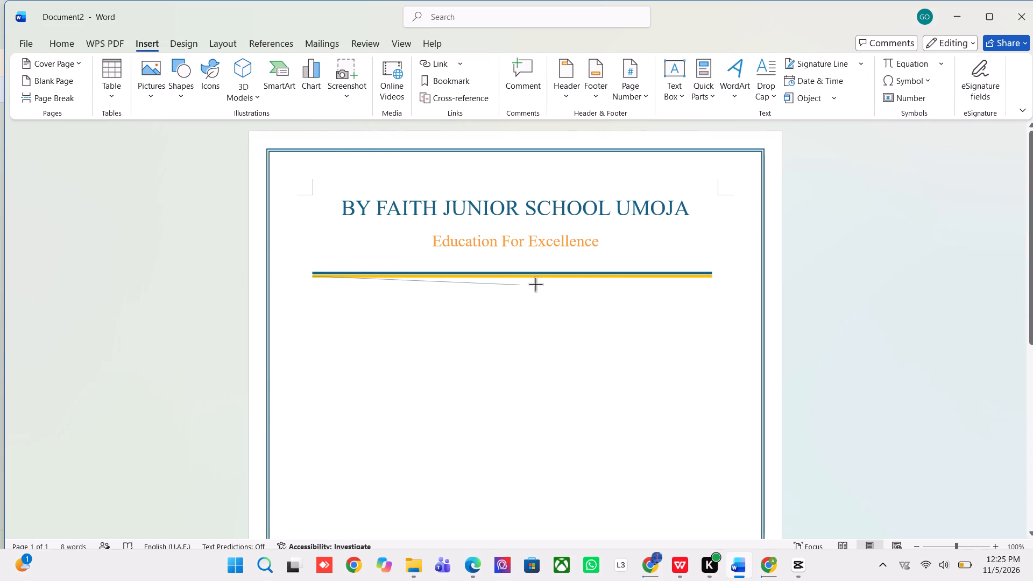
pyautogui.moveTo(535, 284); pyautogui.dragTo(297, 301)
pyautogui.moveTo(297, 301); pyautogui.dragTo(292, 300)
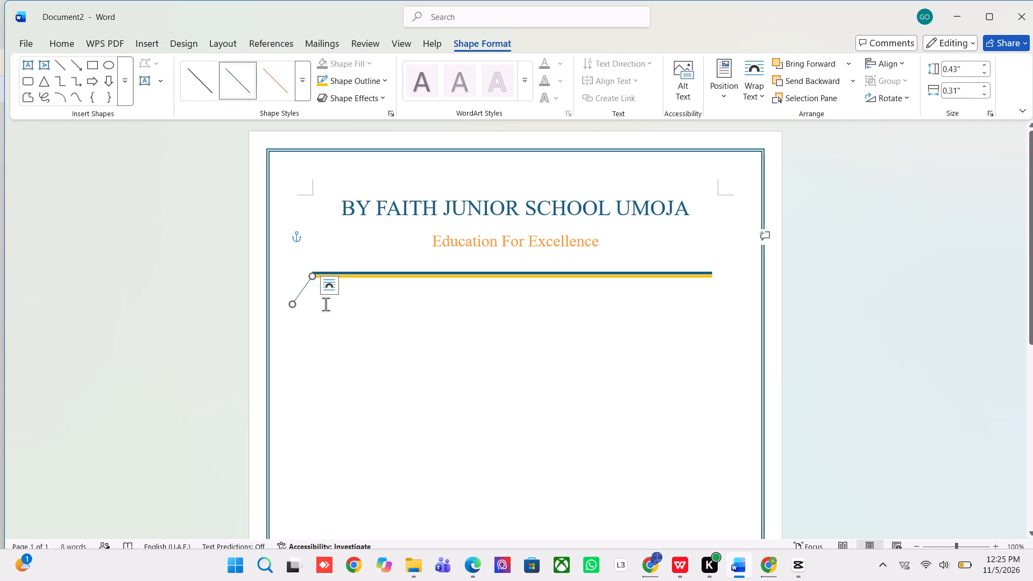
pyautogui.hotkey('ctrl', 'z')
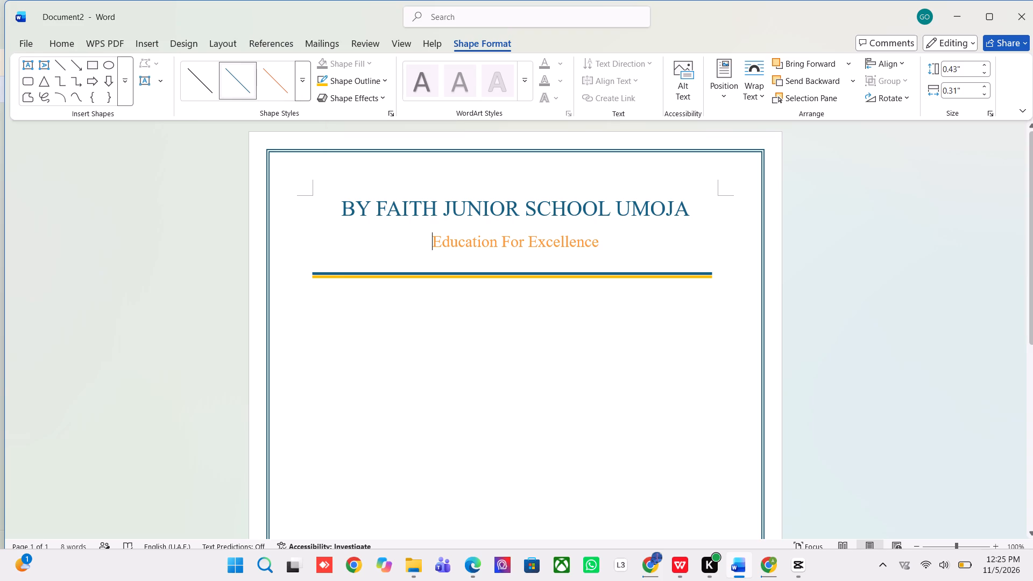
# Draw a third straight horizontal line about 6.19" long directly beneath the gold line.
pyautogui.click(149, 47)
pyautogui.click(179, 79)
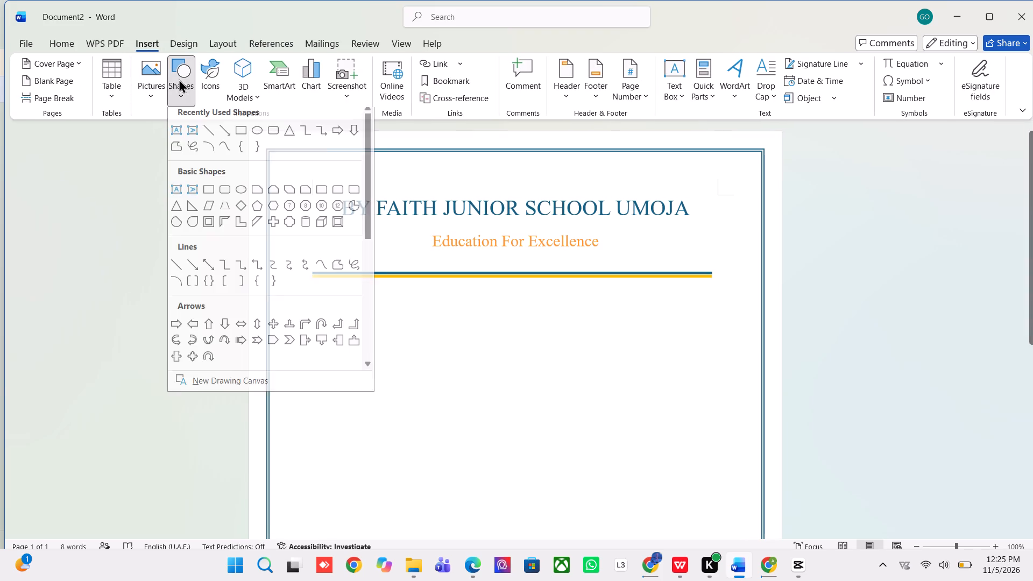
pyautogui.click(211, 139)
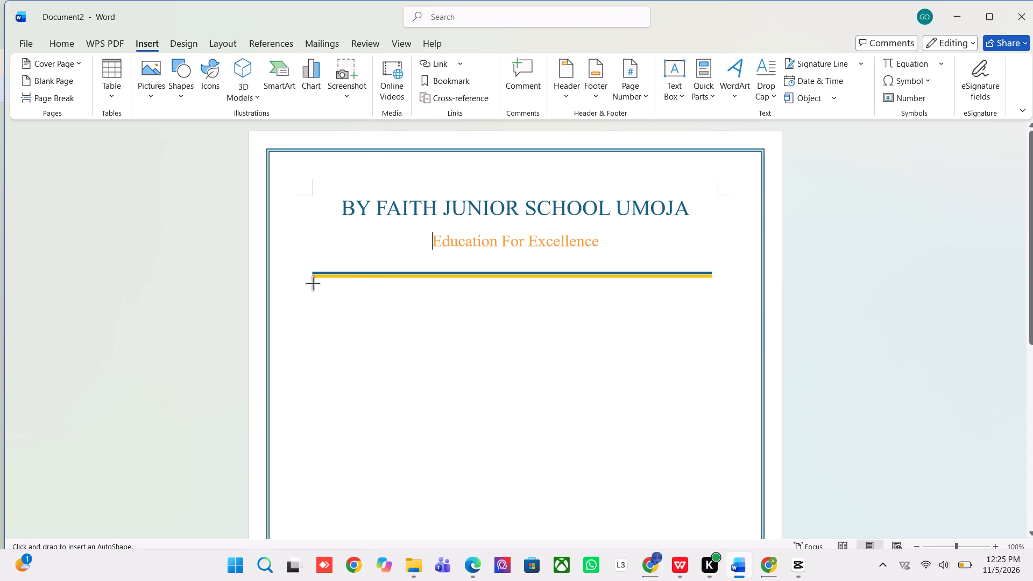
pyautogui.moveTo(313, 279); pyautogui.dragTo(590, 288)
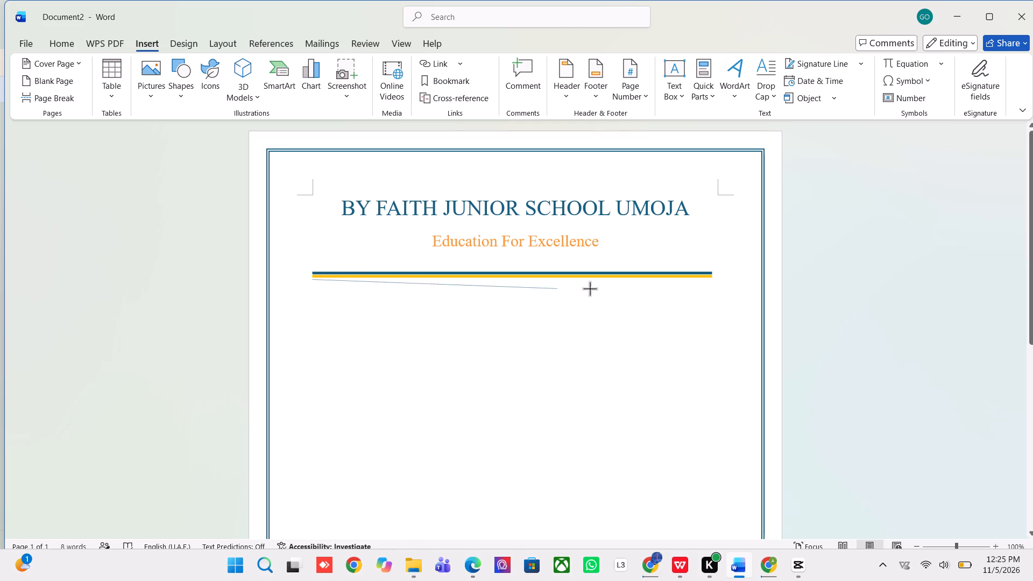
pyautogui.moveTo(590, 288); pyautogui.dragTo(710, 280)
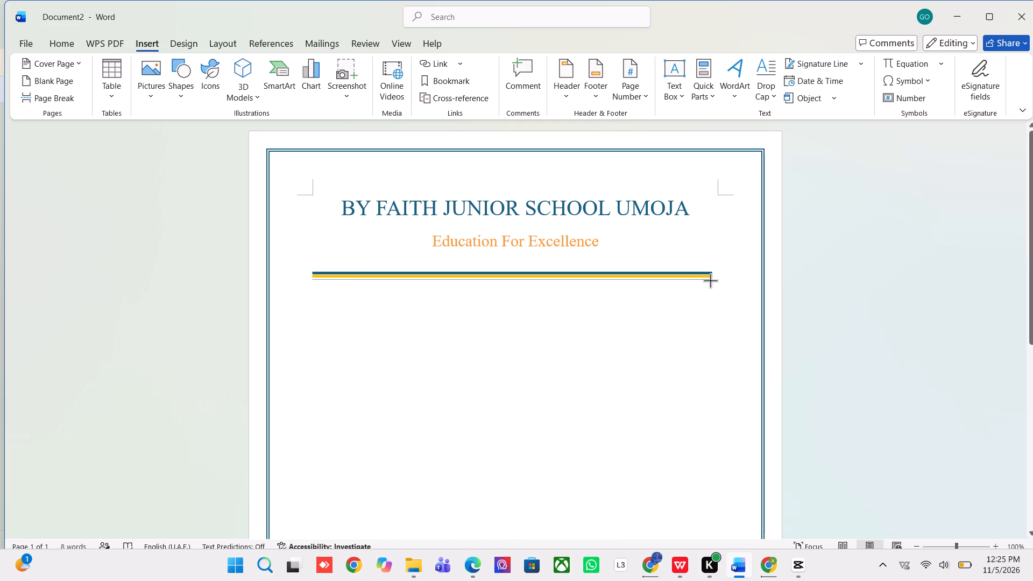
pyautogui.moveTo(710, 280); pyautogui.dragTo(711, 280)
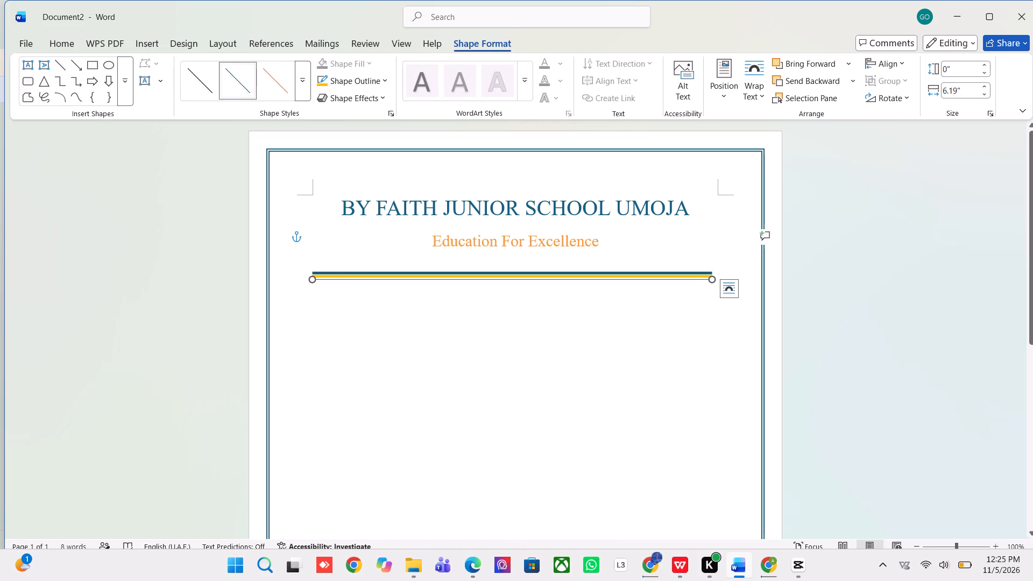
# Format the third line with the standard blue outline colour and a 3 pt weight.
pyautogui.click(364, 80)
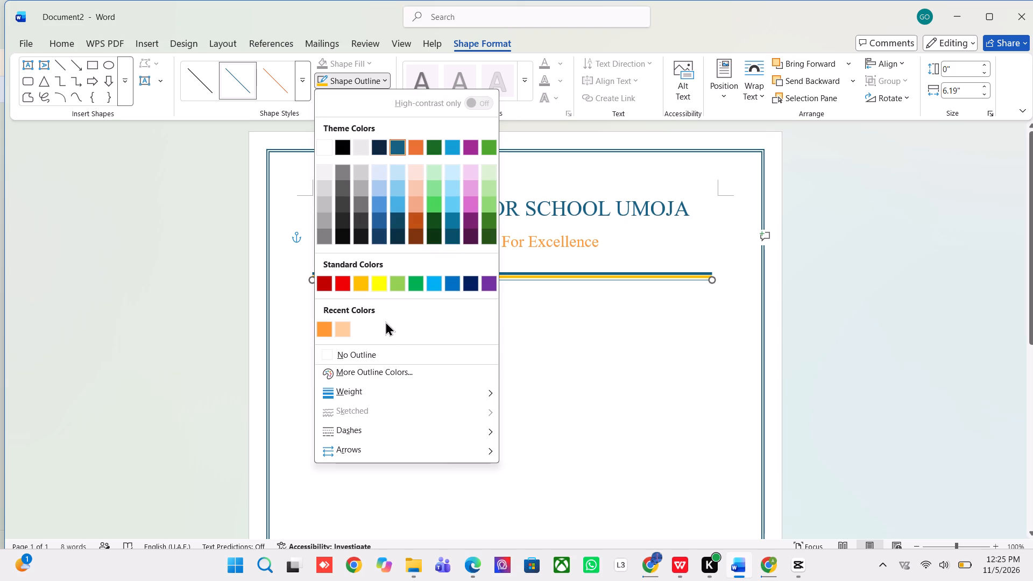
pyautogui.click(448, 280)
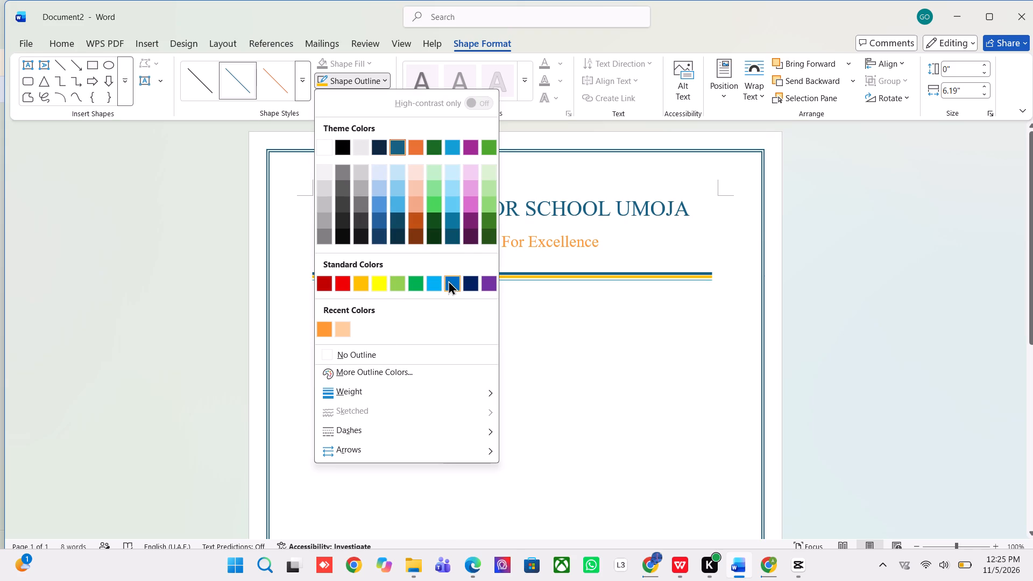
pyautogui.click(373, 80)
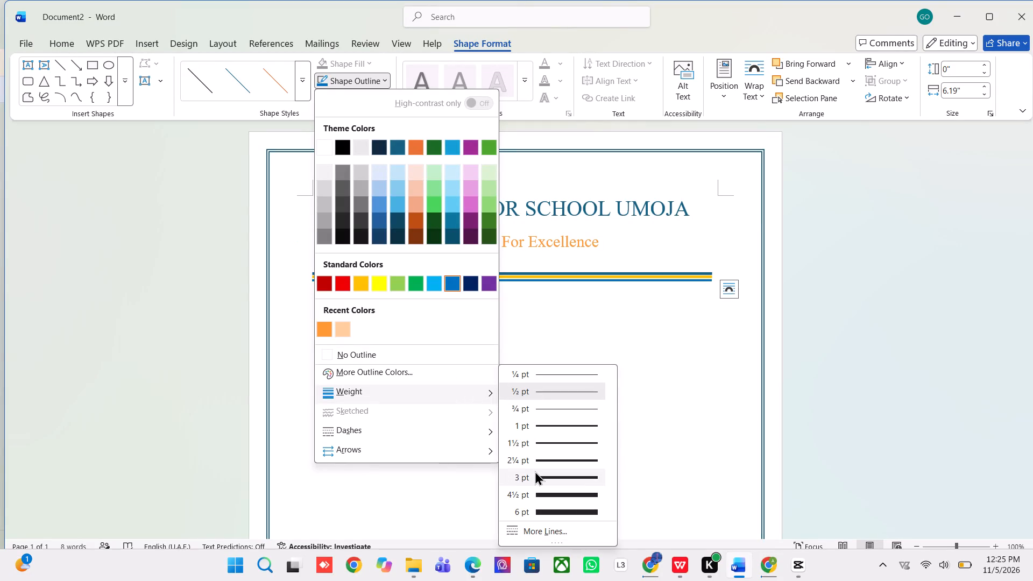
pyautogui.click(535, 471)
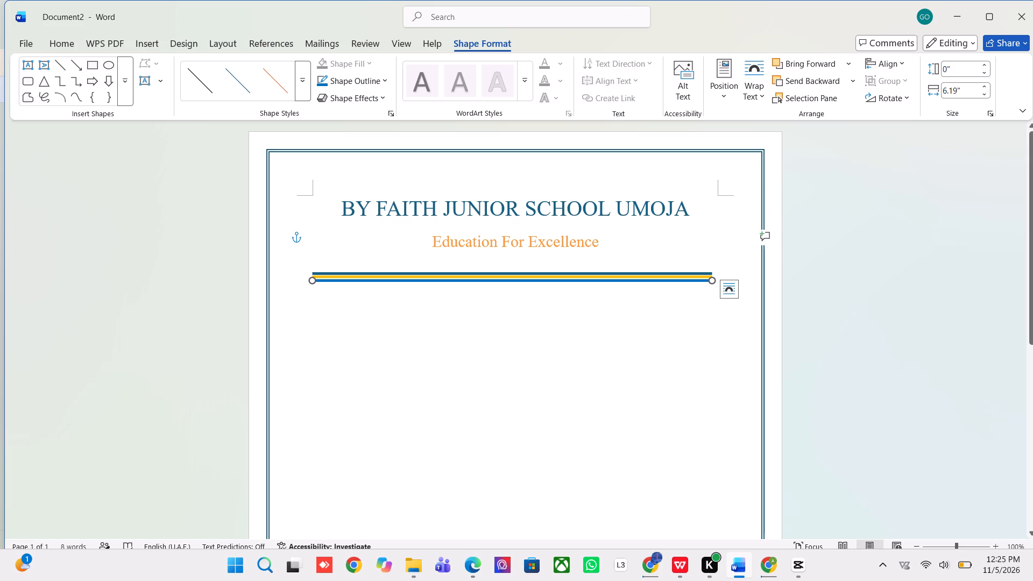
# Change the third line's outline to the dark teal-blue theme colour that matches the top line.
pyautogui.click(384, 80)
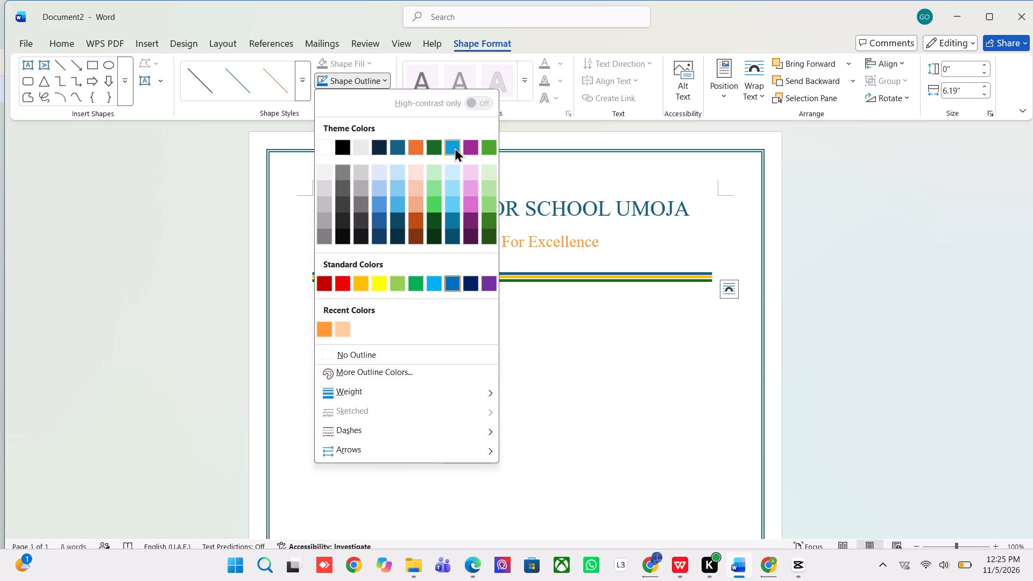
pyautogui.click(391, 145)
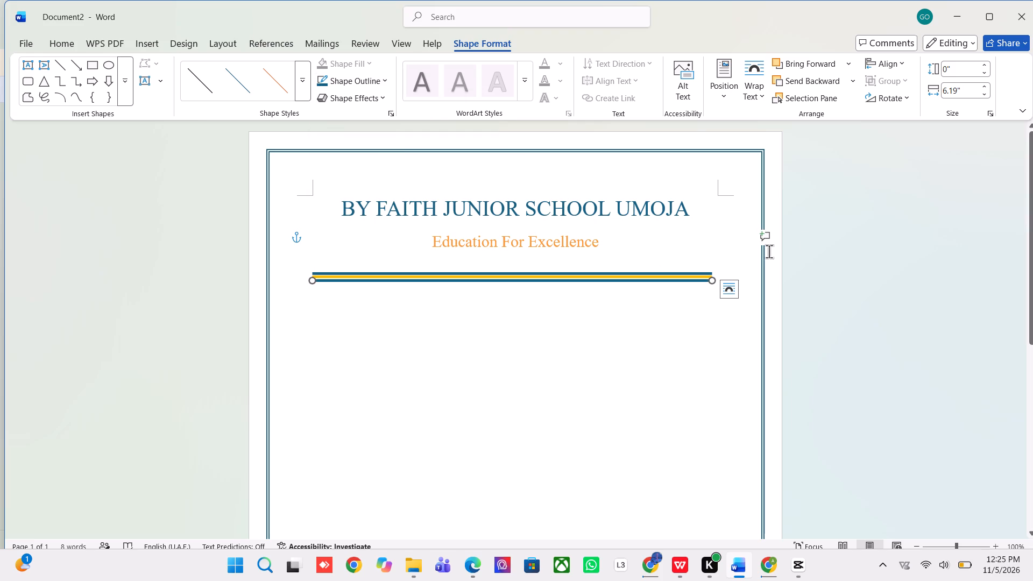
pyautogui.click(806, 241)
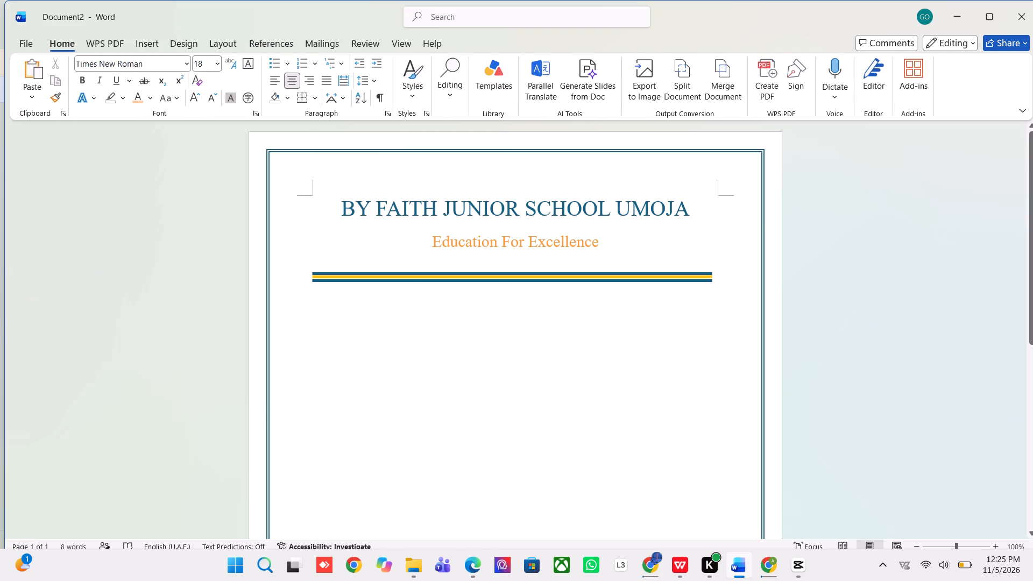
# Adjust both endpoints of the lower blue line so it lies level and flush directly beneath the gold line.
pyautogui.click(588, 271)
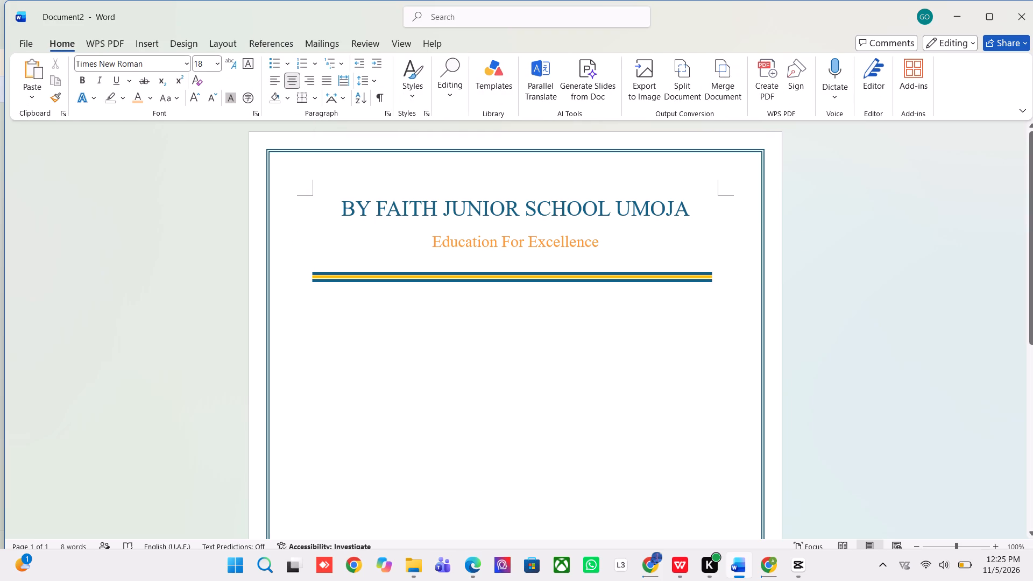
pyautogui.click(709, 280)
pyautogui.click(710, 278)
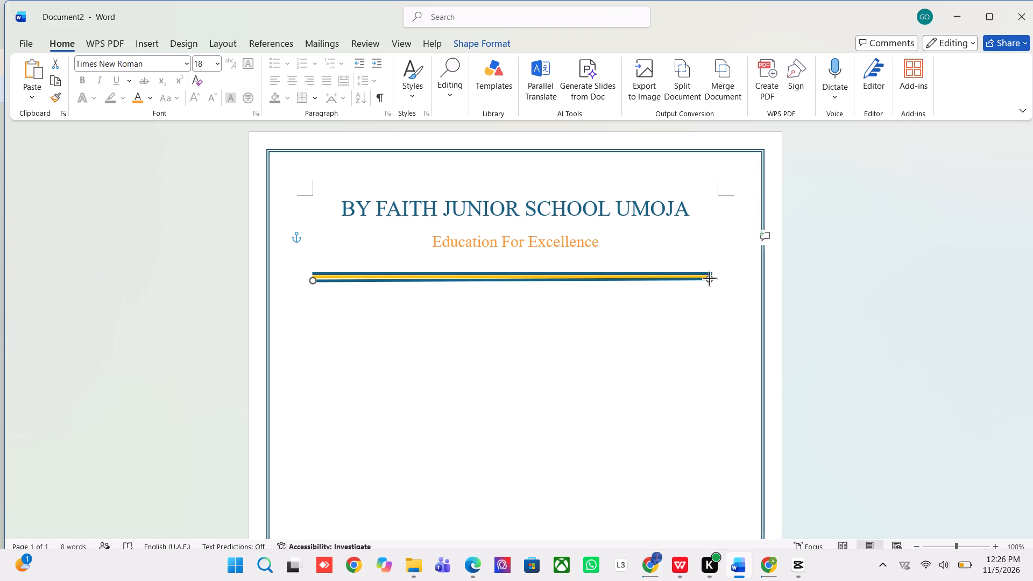
pyautogui.click(835, 279)
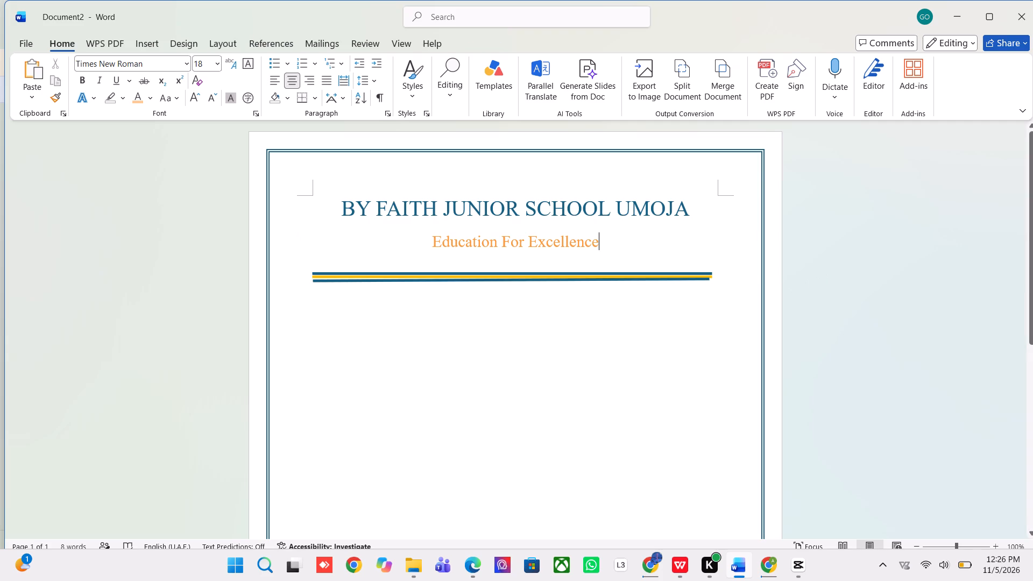
pyautogui.click(707, 279)
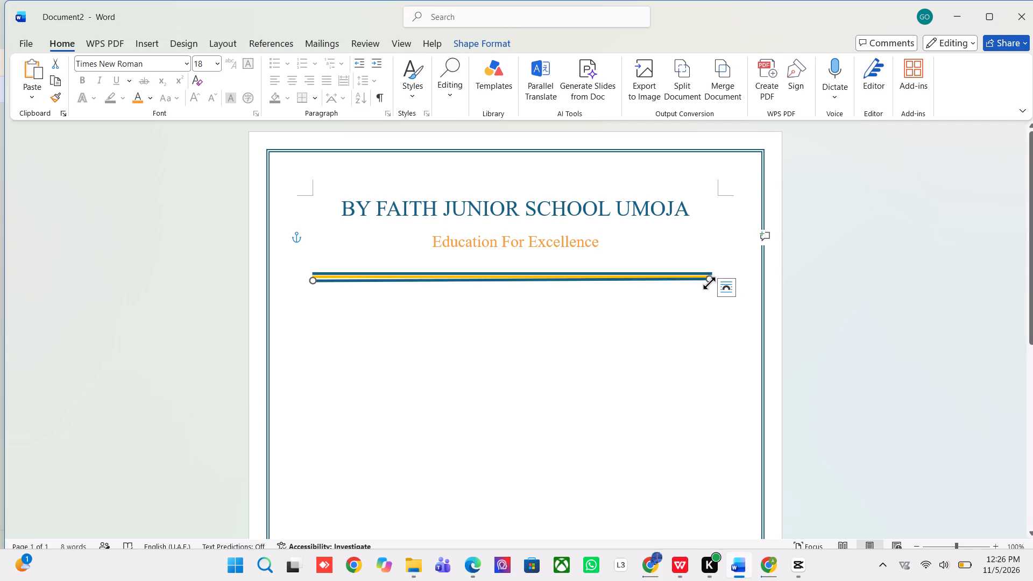
pyautogui.click(711, 277)
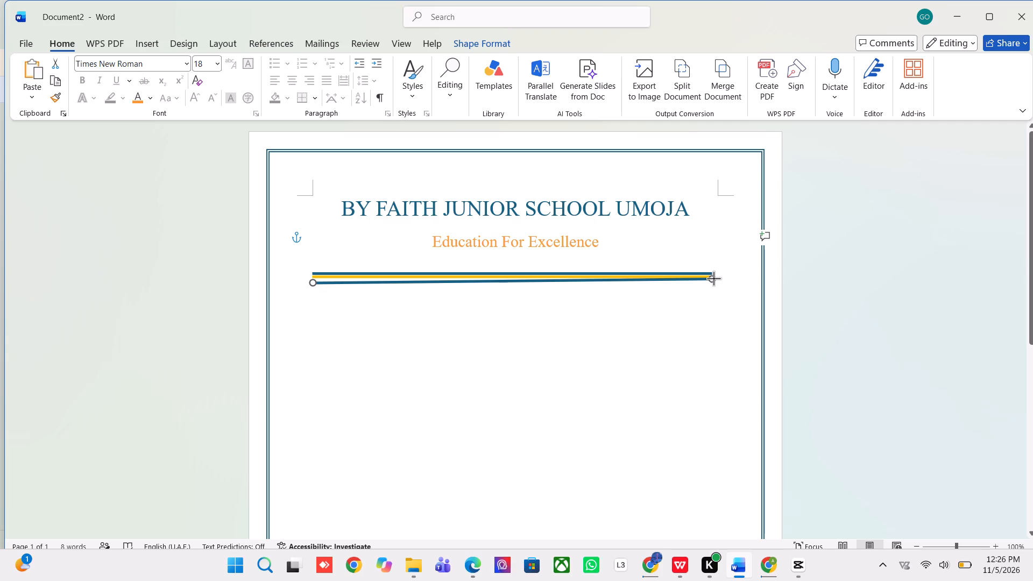
pyautogui.click(812, 286)
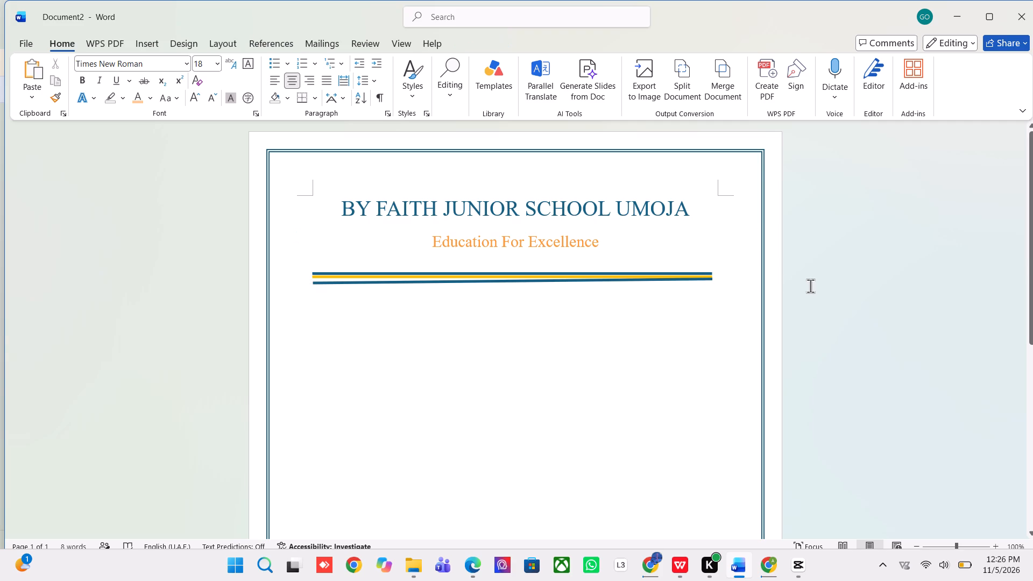
pyautogui.click(314, 282)
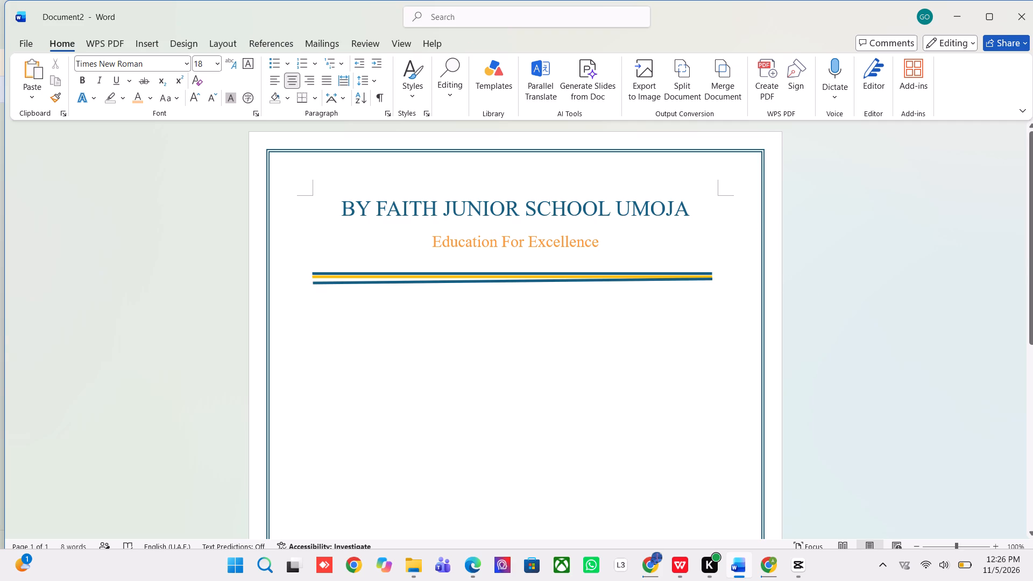
pyautogui.click(313, 280)
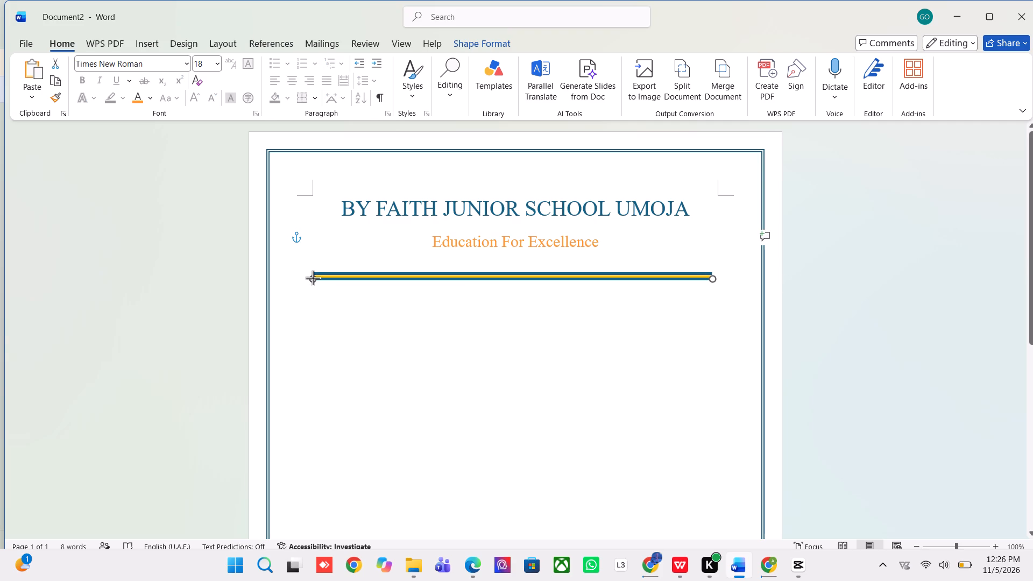
pyautogui.click(383, 204)
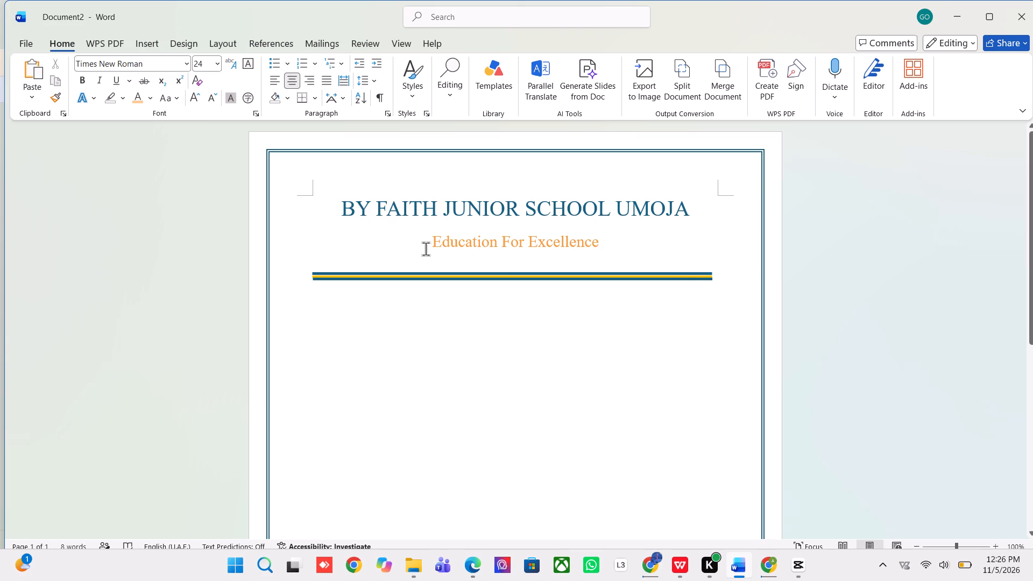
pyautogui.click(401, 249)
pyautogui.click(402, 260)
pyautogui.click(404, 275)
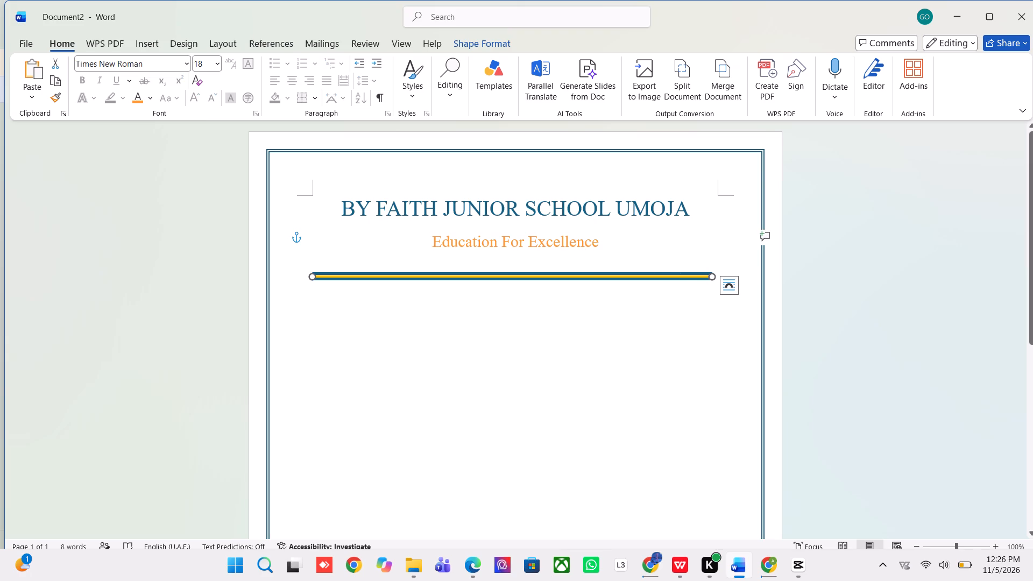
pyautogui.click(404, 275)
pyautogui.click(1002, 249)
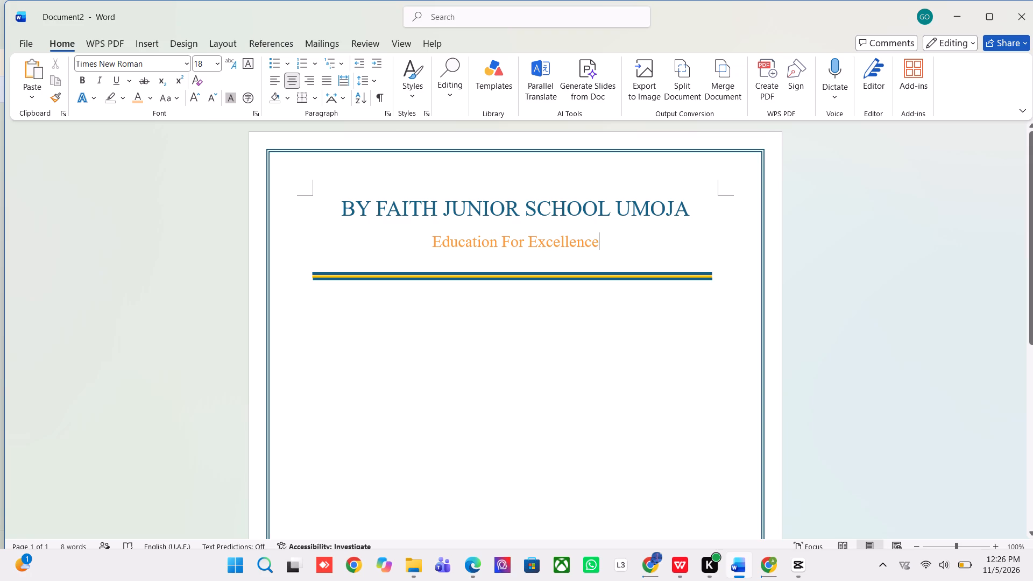
# Move the blue, gold and blue lines up one by one into a tight stack just beneath "Education For Excellence".
pyautogui.moveTo(527, 273); pyautogui.dragTo(526, 270)
pyautogui.moveTo(526, 270); pyautogui.dragTo(526, 263)
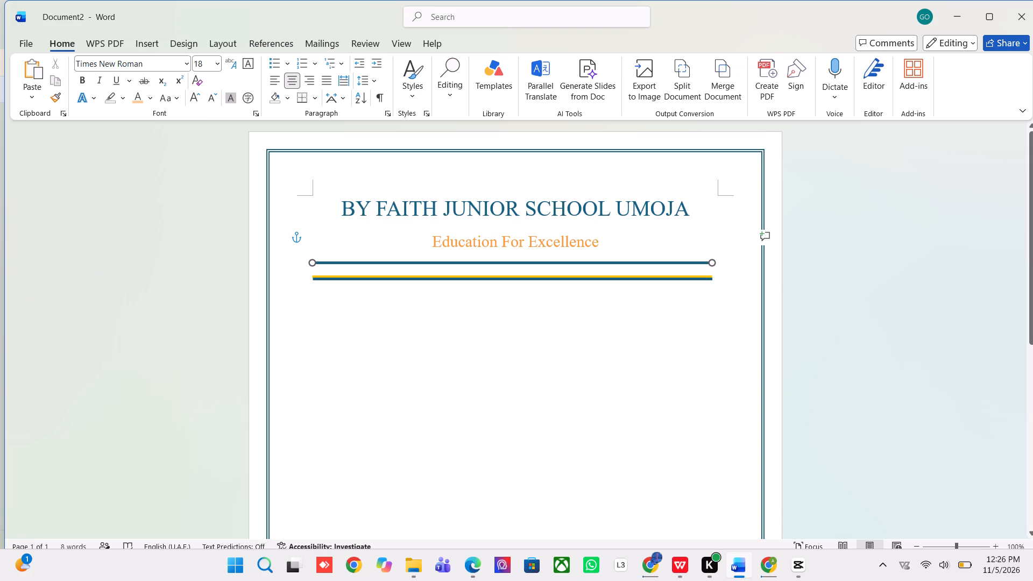
pyautogui.moveTo(524, 275); pyautogui.dragTo(522, 267)
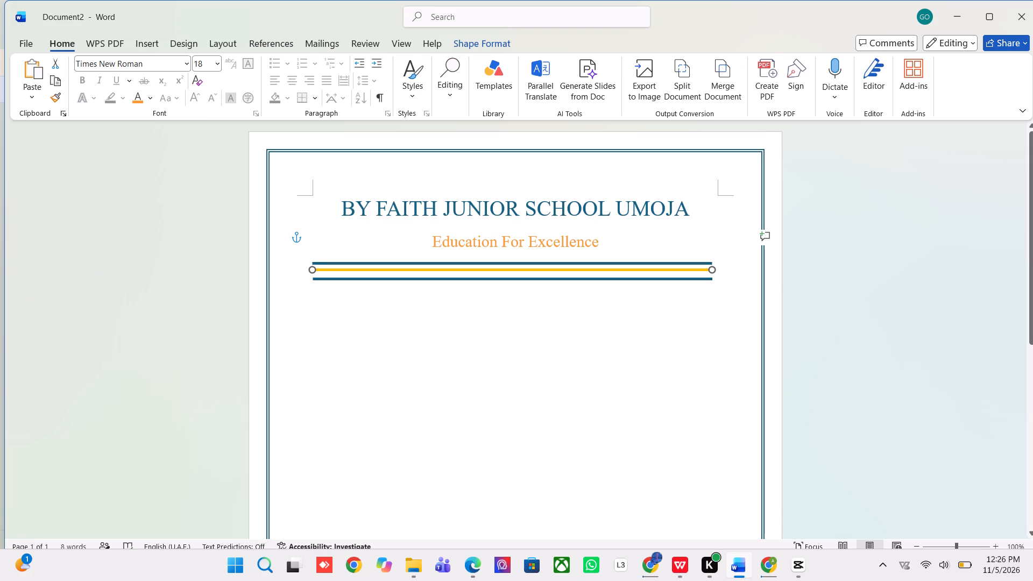
pyautogui.moveTo(522, 267); pyautogui.dragTo(521, 265)
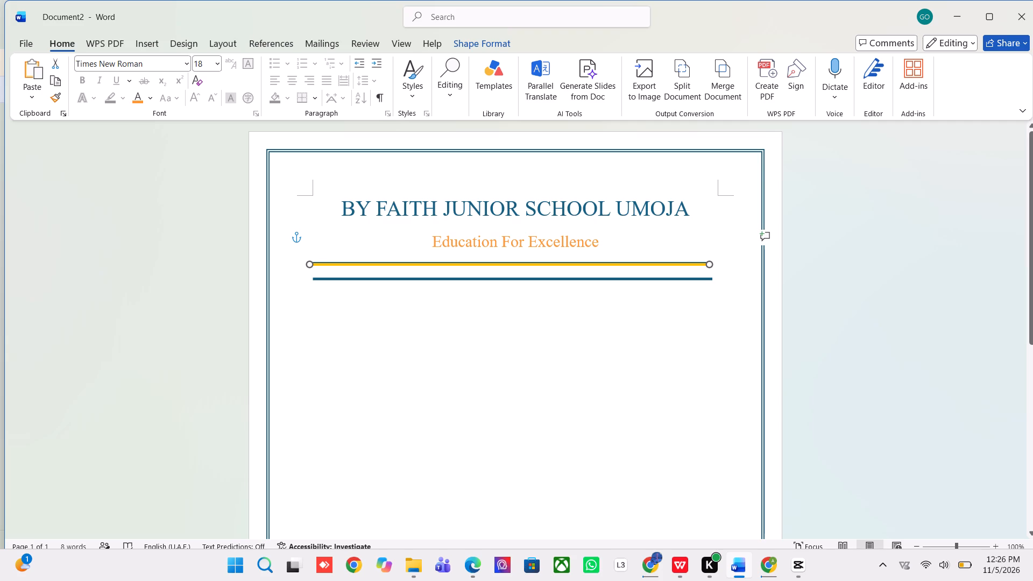
pyautogui.moveTo(521, 265); pyautogui.dragTo(521, 265)
pyautogui.moveTo(521, 265); pyautogui.dragTo(521, 266)
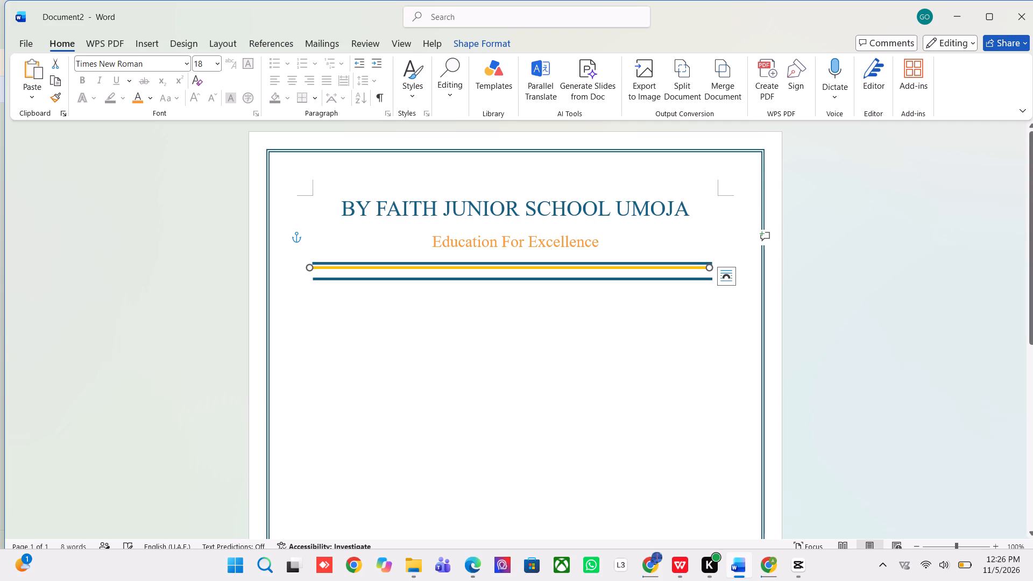
pyautogui.moveTo(514, 279); pyautogui.dragTo(514, 274)
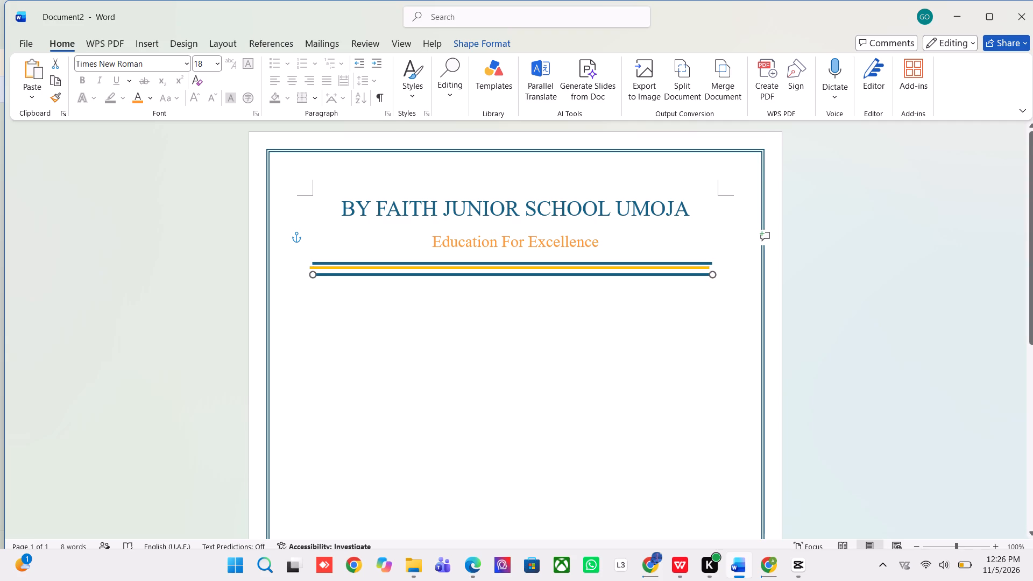
pyautogui.moveTo(514, 274); pyautogui.dragTo(514, 272)
pyautogui.click(895, 334)
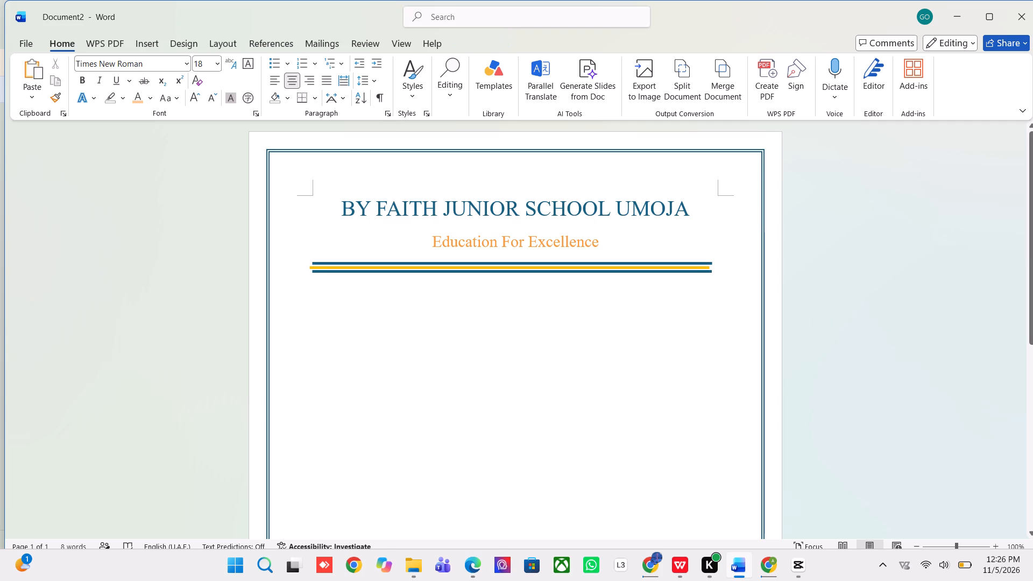
# Adjust both ends of the gold line to align with the ends of the two blue lines.
pyautogui.click(313, 266)
pyautogui.click(310, 267)
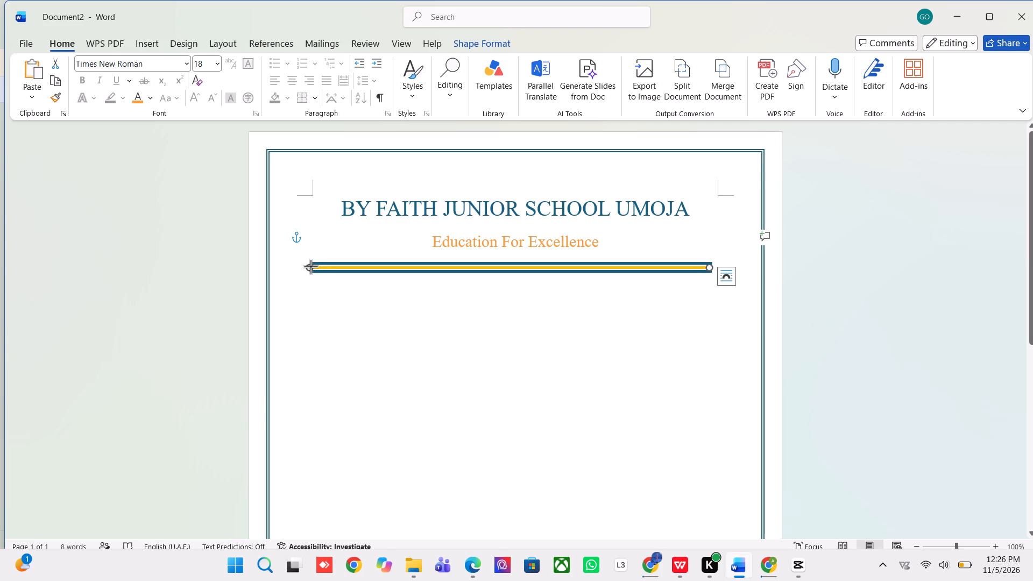
pyautogui.click(907, 275)
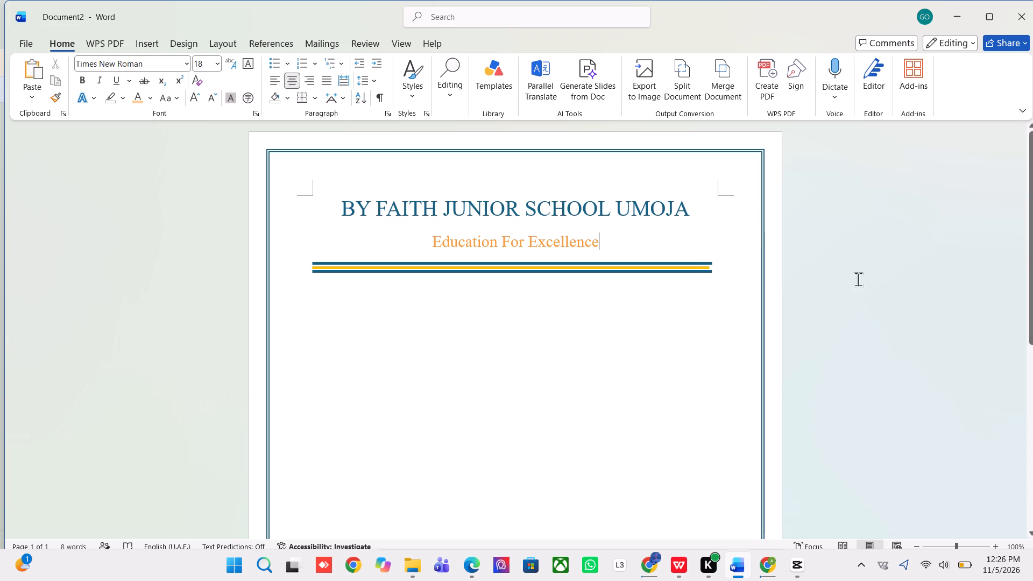
pyautogui.click(705, 266)
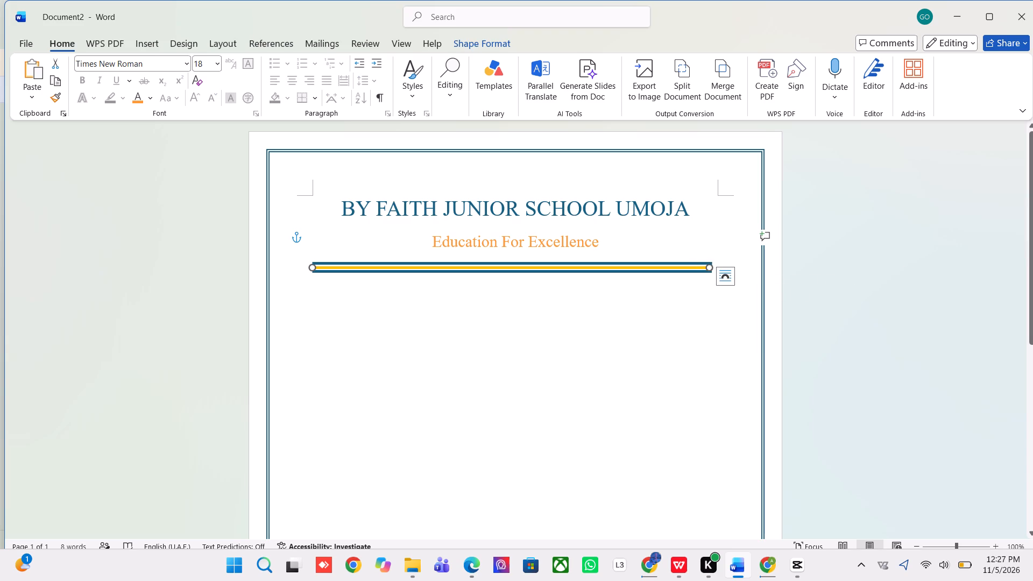
pyautogui.click(710, 266)
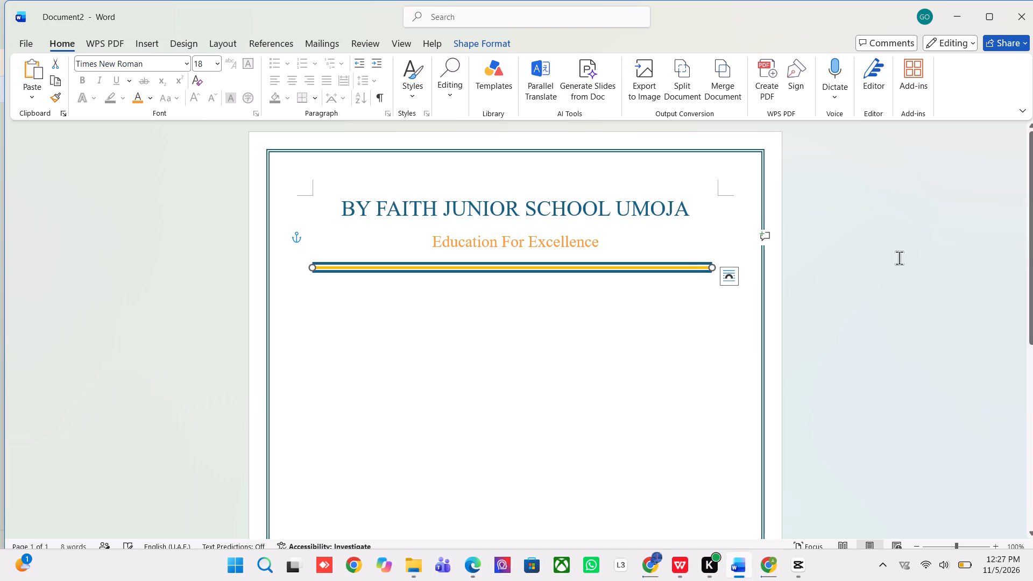
pyautogui.click(931, 258)
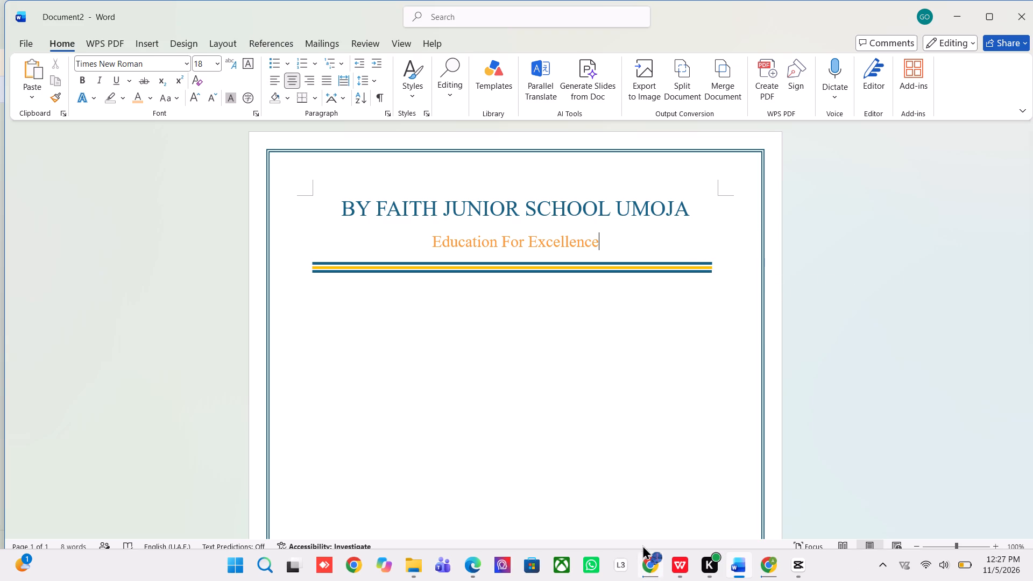
# Place the insertion point in an empty left-aligned paragraph directly beneath the decorative lines, removing stray characters and extra blank lines.
pyautogui.click(476, 306)
pyautogui.click(730, 268)
pyautogui.click(712, 277)
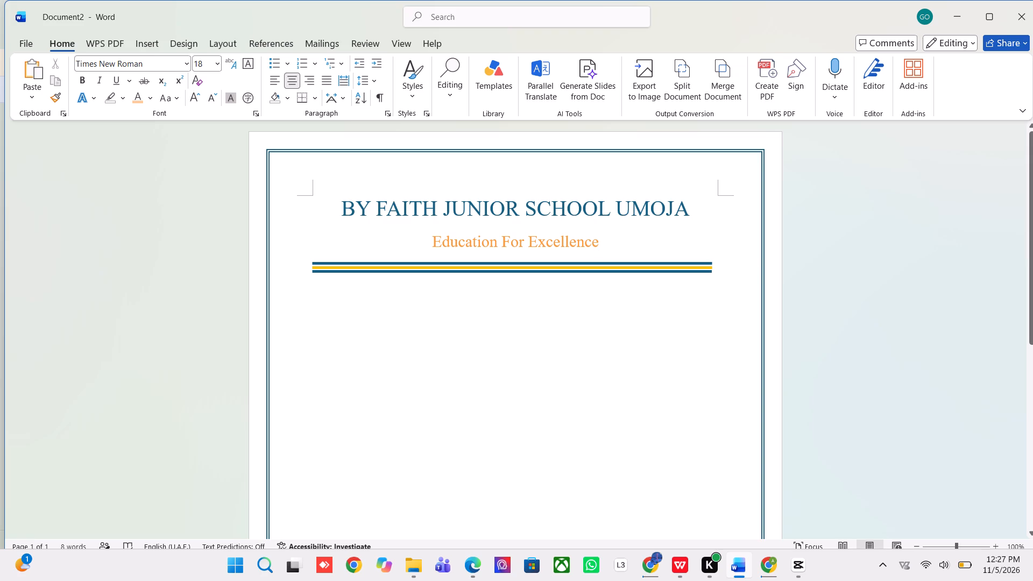
pyautogui.click(399, 363)
pyautogui.click(399, 363)
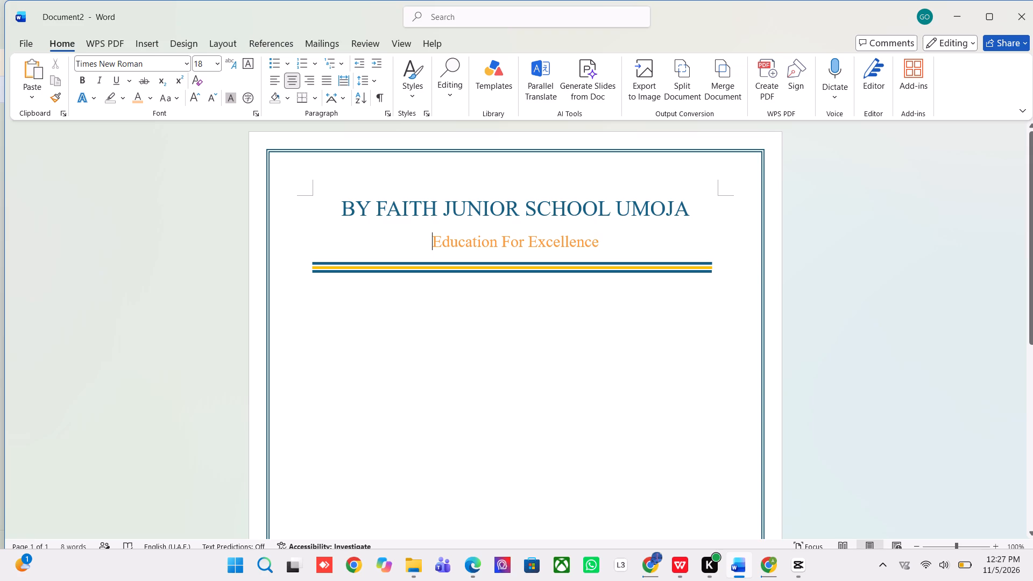
pyautogui.doubleClick(378, 384)
pyautogui.rightClick(378, 384)
pyautogui.rightClick(378, 384)
pyautogui.click(378, 384)
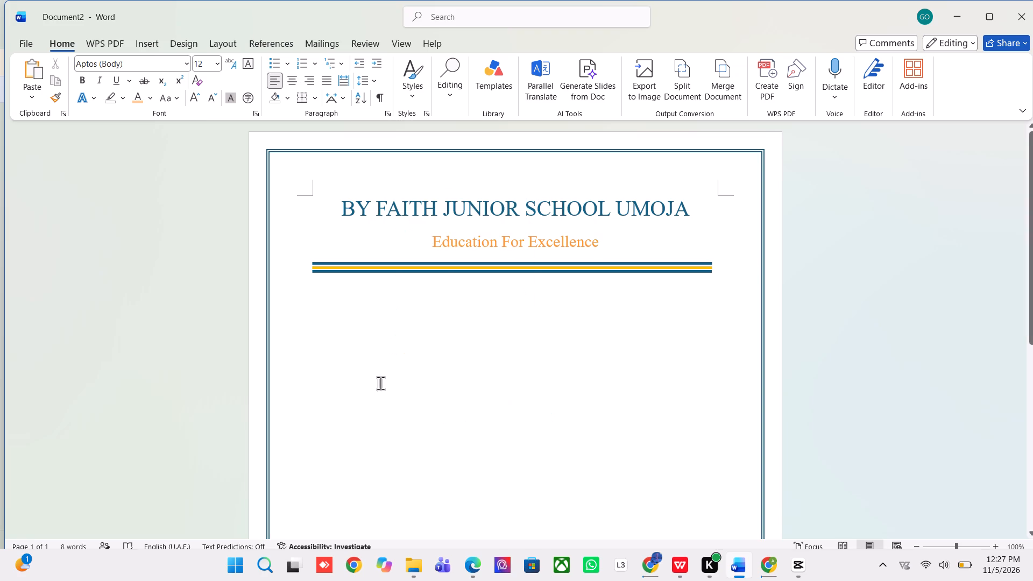
pyautogui.click(380, 383)
pyautogui.press("'")
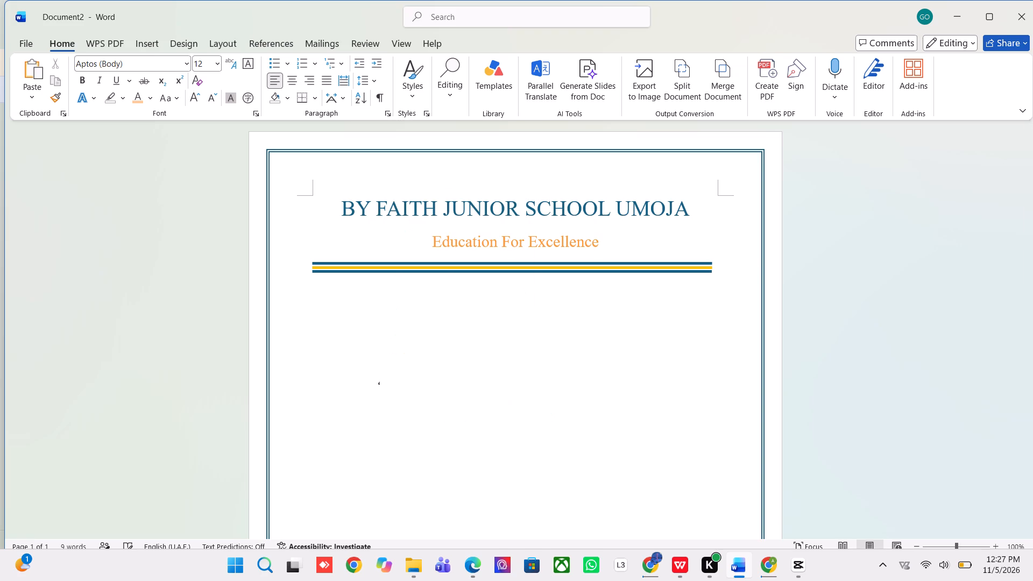
pyautogui.press("'")
pyautogui.press('BackSpace')
pyautogui.press('BackSpace')
pyautogui.press('BackSpace')
pyautogui.press('BackSpace')
pyautogui.press('BackSpace')
pyautogui.press('BackSpace')
pyautogui.press('BackSpace')
# Check the report title in the PSS TAEKWONDO 3 document in WPS Office and start the title line in Word with "2026 CO".
pyautogui.click(685, 563)
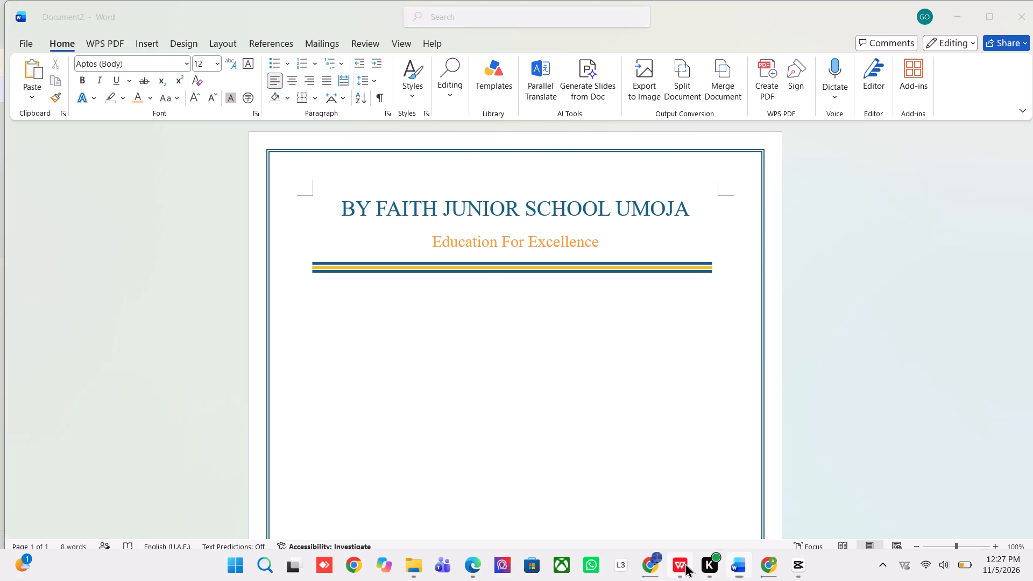
pyautogui.moveTo(677, 215); pyautogui.dragTo(657, 212)
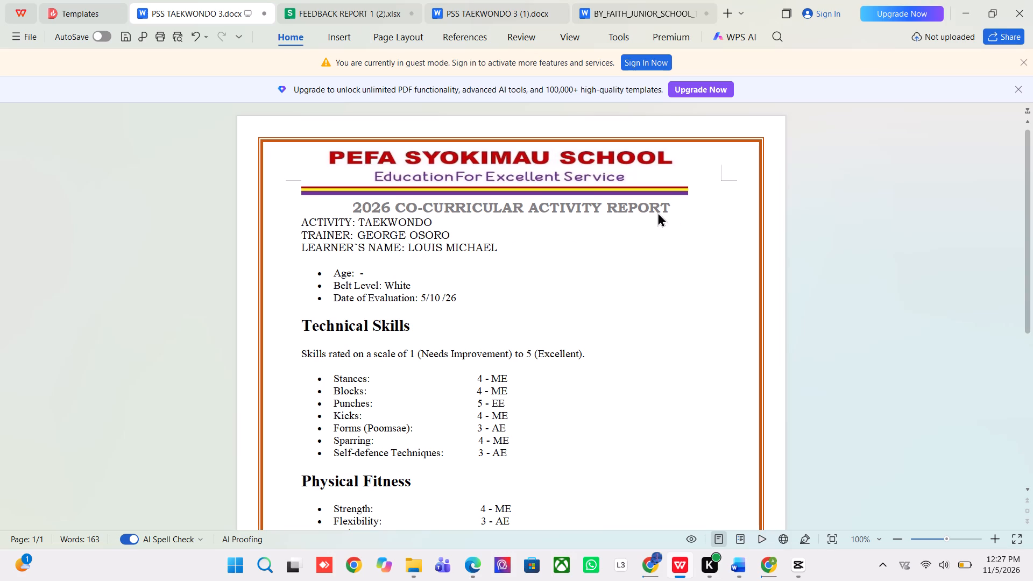
pyautogui.moveTo(657, 212); pyautogui.dragTo(621, 212)
pyautogui.moveTo(666, 203); pyautogui.dragTo(602, 227)
pyautogui.click(738, 563)
pyautogui.write('202')
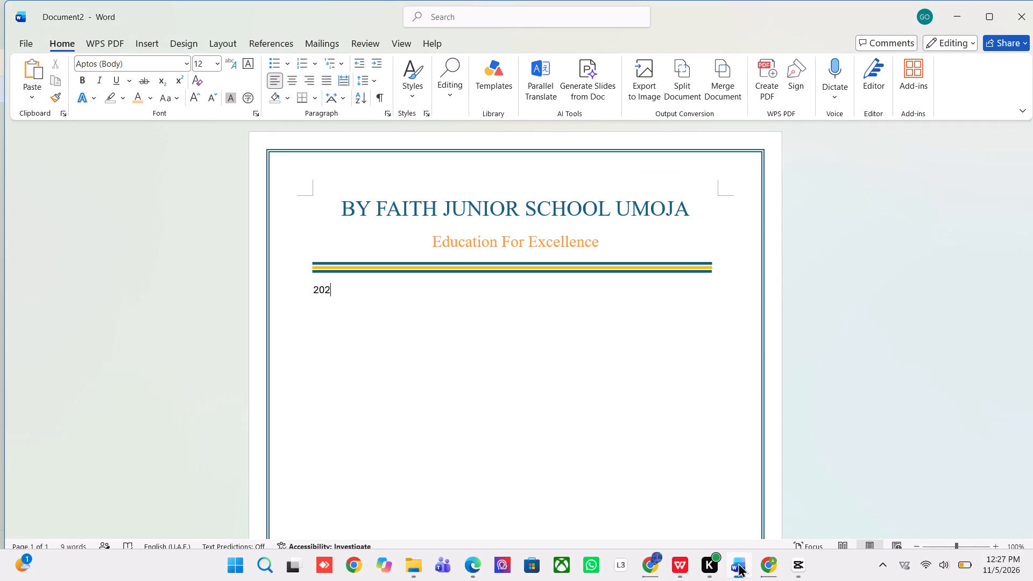
pyautogui.write('6')
pyautogui.press('space')
pyautogui.write('CO')
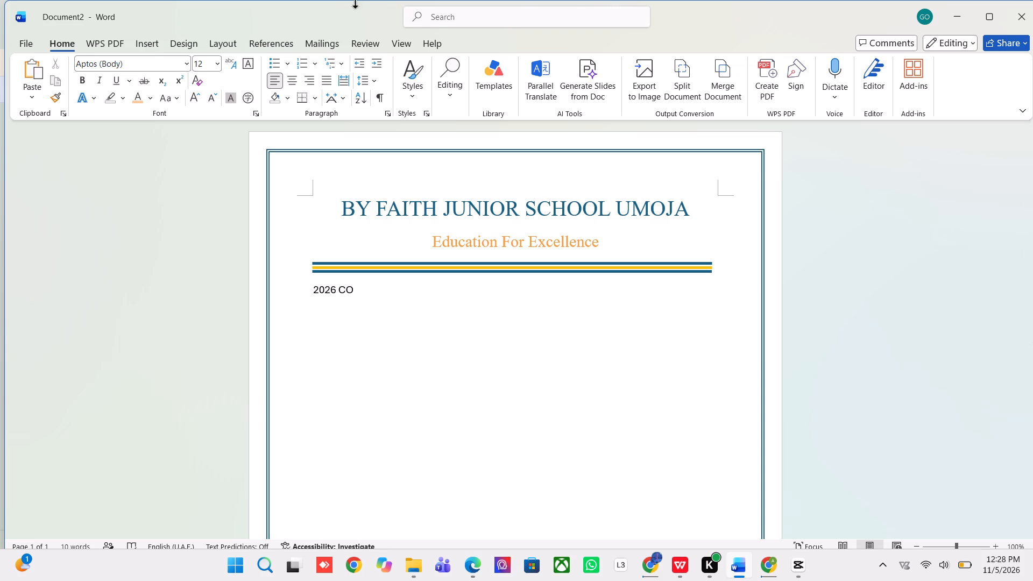
# Complete the title line as "2026 CO – CURICCULAR ACTIVITY REPORT" in Word, checking its wording against the PEFA report in WPS Office.
pyautogui.click(656, 568)
pyautogui.click(688, 557)
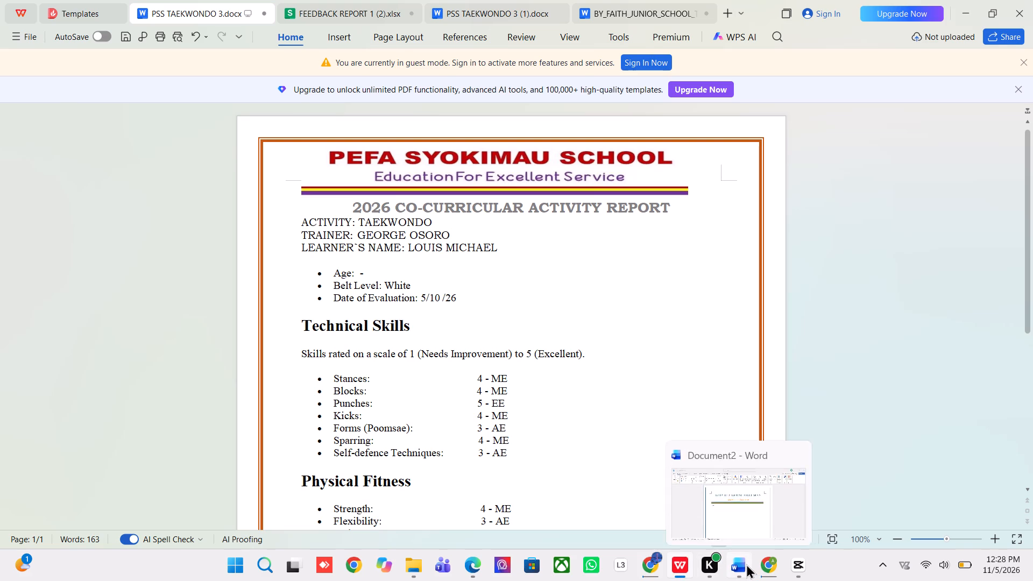
pyautogui.click(746, 564)
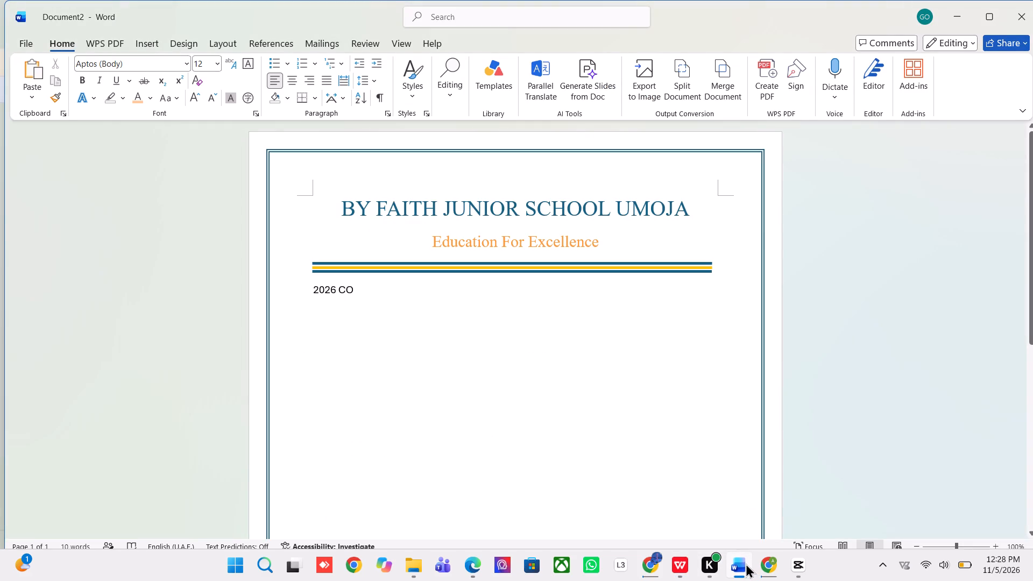
pyautogui.press('space')
pyautogui.click(672, 564)
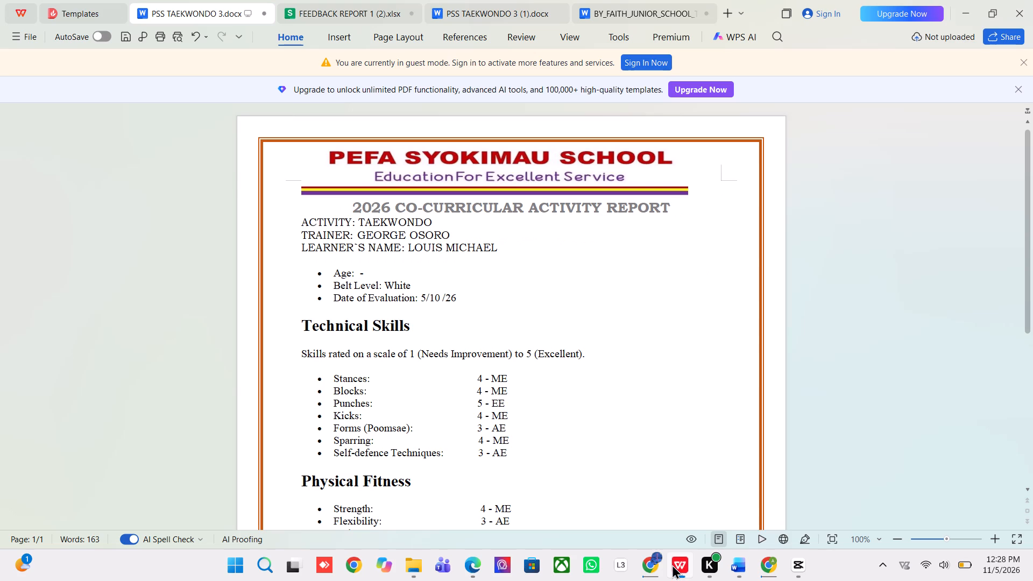
pyautogui.click(740, 561)
pyautogui.press('BackSpace')
pyautogui.press('-')
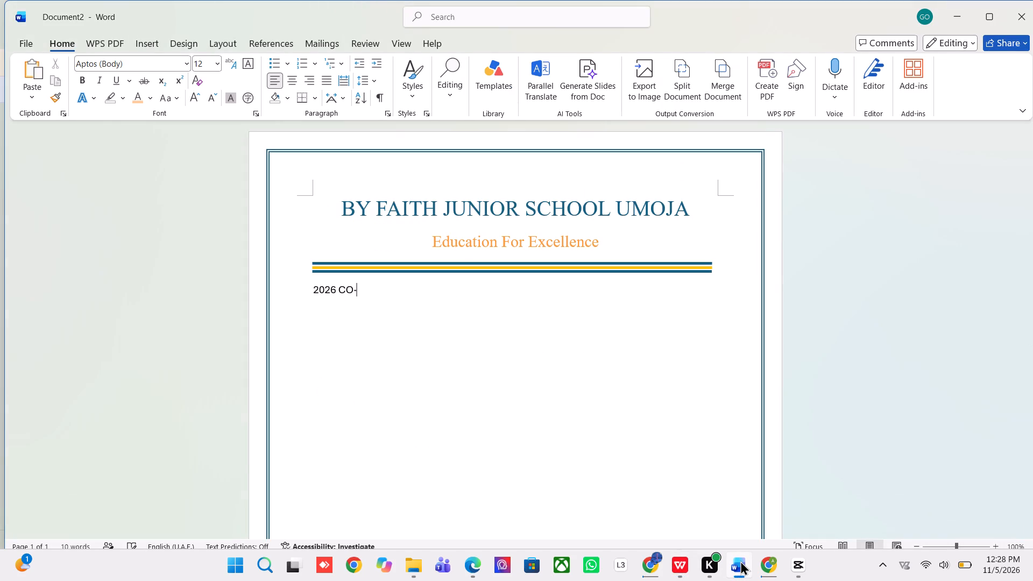
pyautogui.press('space')
pyautogui.press('BackSpace')
pyautogui.press('BackSpace')
pyautogui.press('space')
pyautogui.write('- CURICCULAR')
pyautogui.press('space')
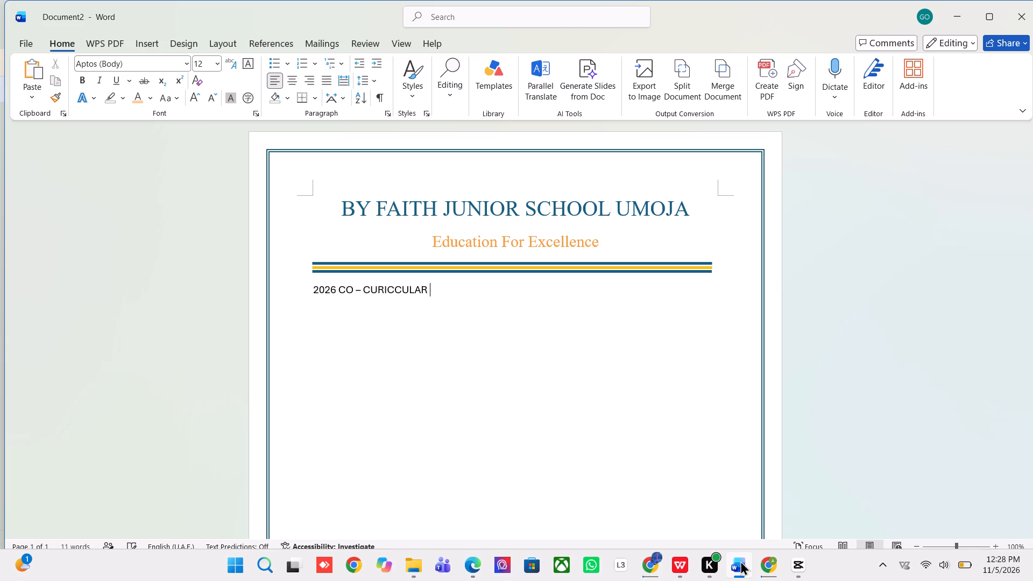
pyautogui.click(683, 551)
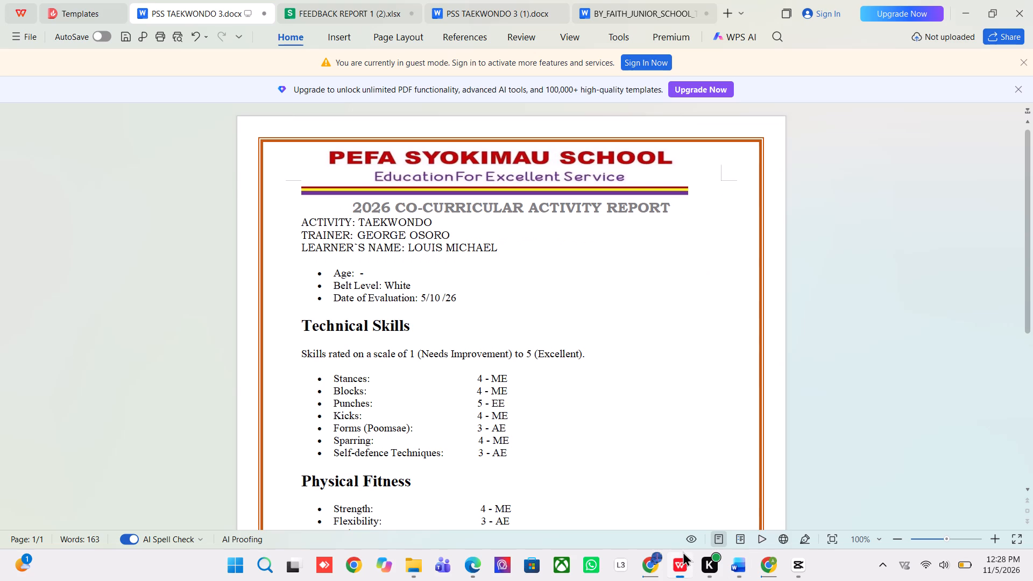
pyautogui.click(742, 563)
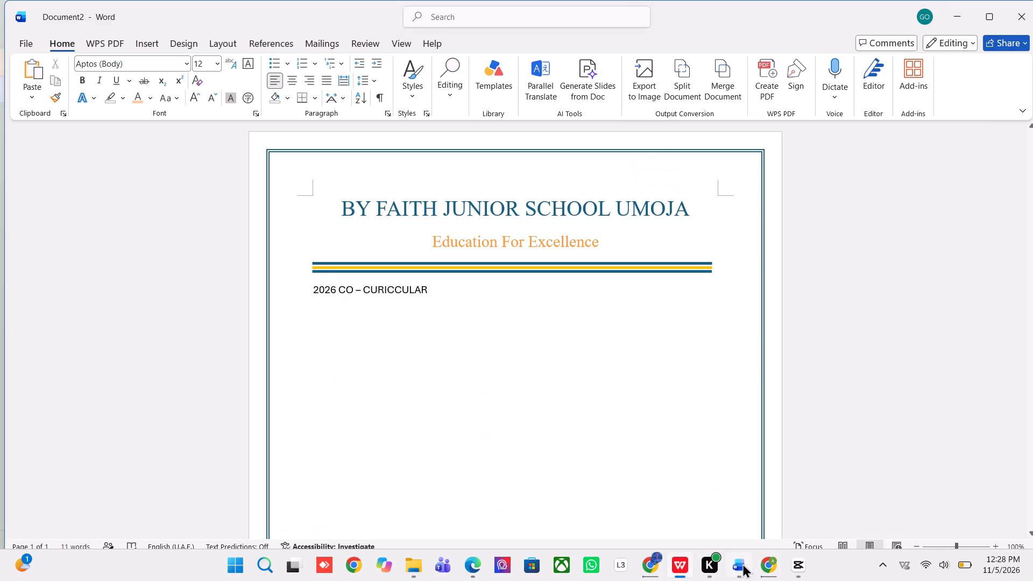
pyautogui.write('ACTIVITY REPORT')
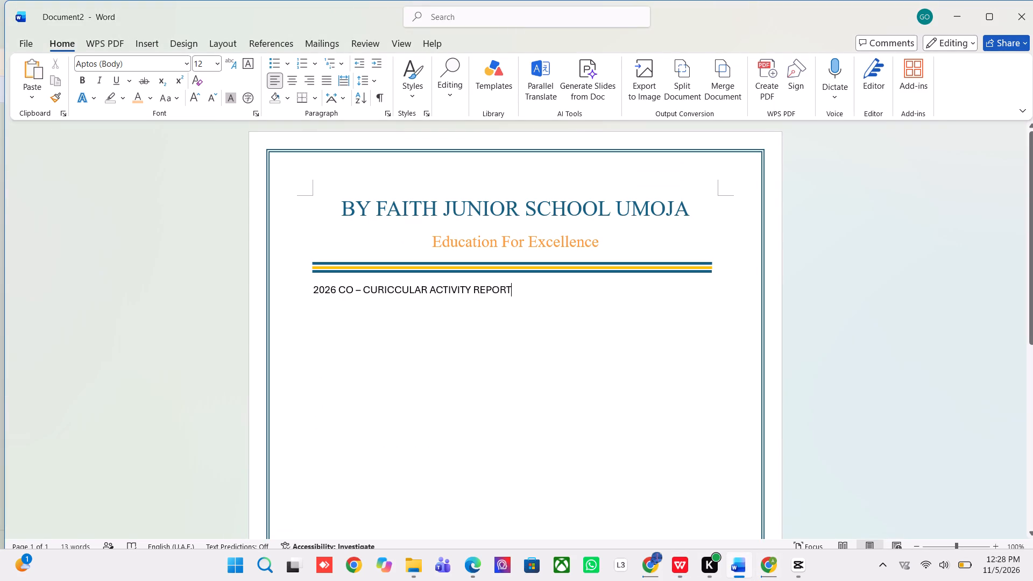
# Set the "2026 CO – CURICCULAR ACTIVITY REPORT" line to font size 18 and centre it beneath the decorative lines.
pyautogui.moveTo(532, 286); pyautogui.dragTo(532, 286)
pyautogui.moveTo(532, 286); pyautogui.dragTo(301, 300)
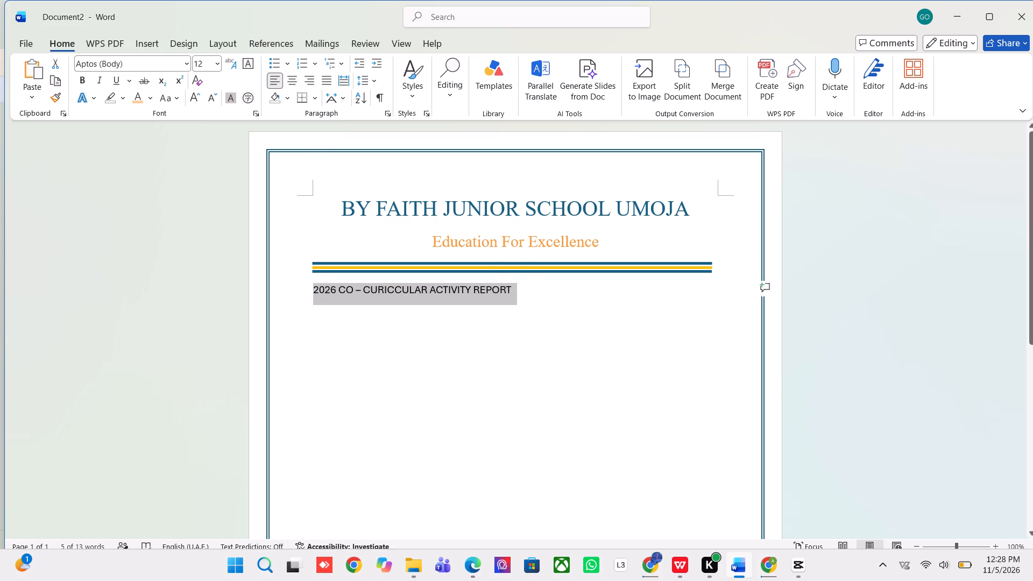
pyautogui.click(216, 64)
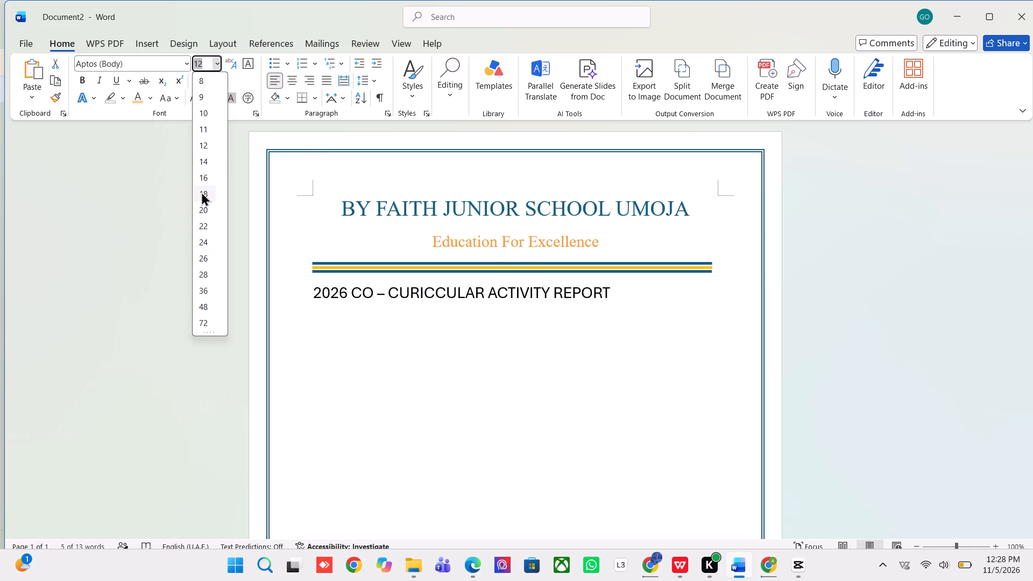
pyautogui.click(201, 192)
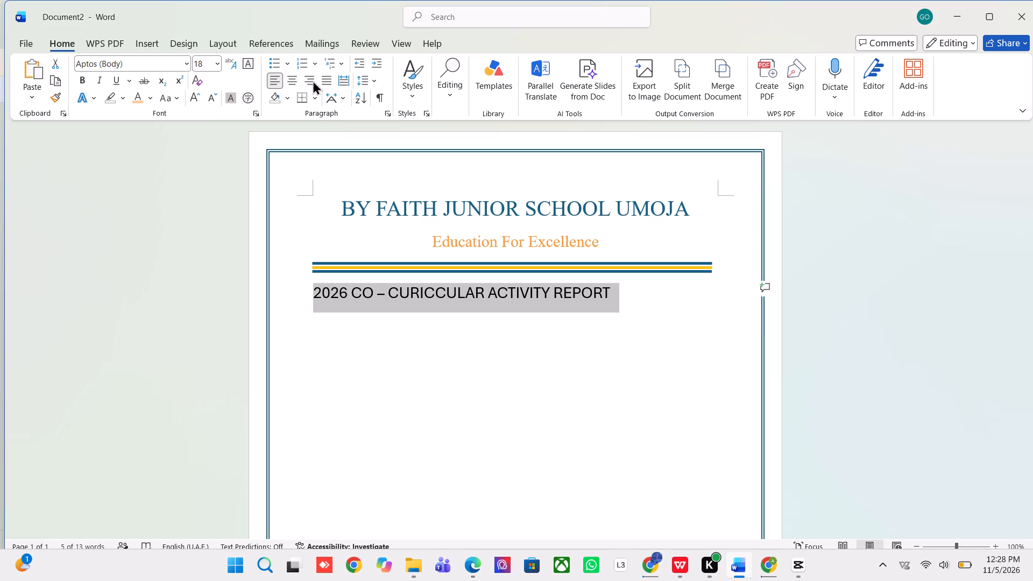
pyautogui.click(313, 80)
pyautogui.click(295, 83)
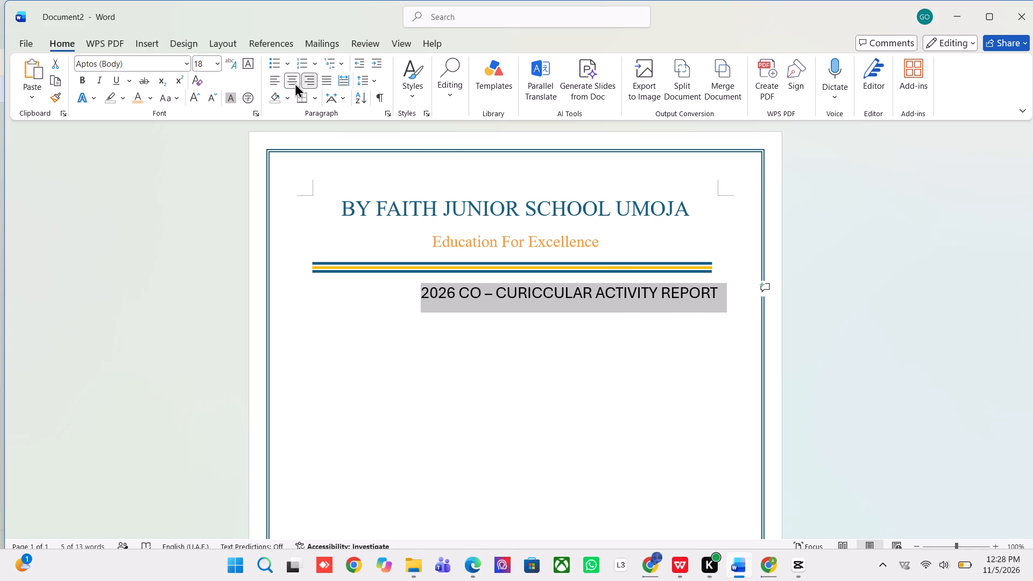
pyautogui.click(986, 322)
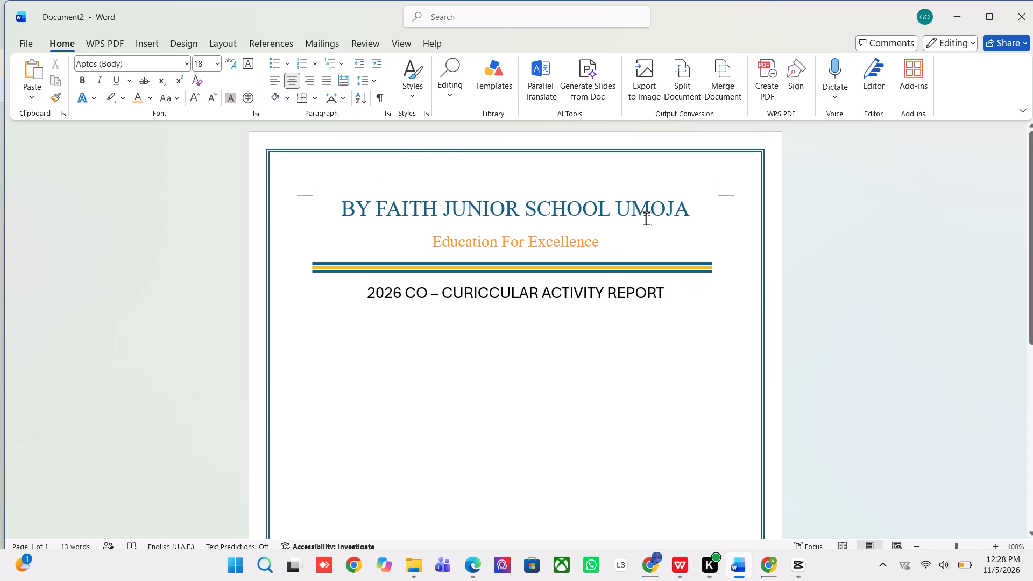
# Check the school name's font and set the "2026 CO – CURICCULAR ACTIVITY REPORT" line to Times New Roman.
pyautogui.moveTo(692, 211); pyautogui.dragTo(606, 211)
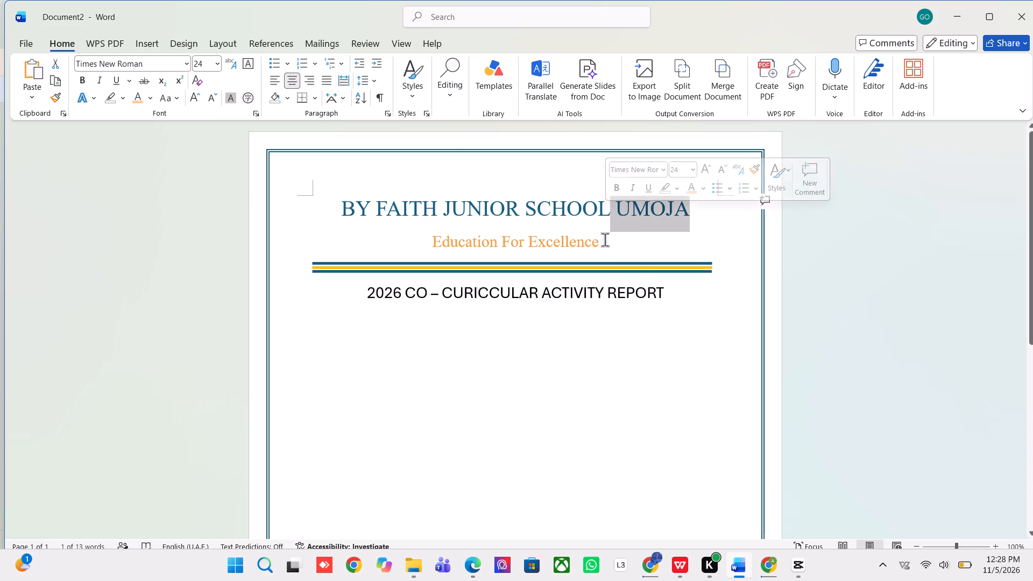
pyautogui.click(821, 310)
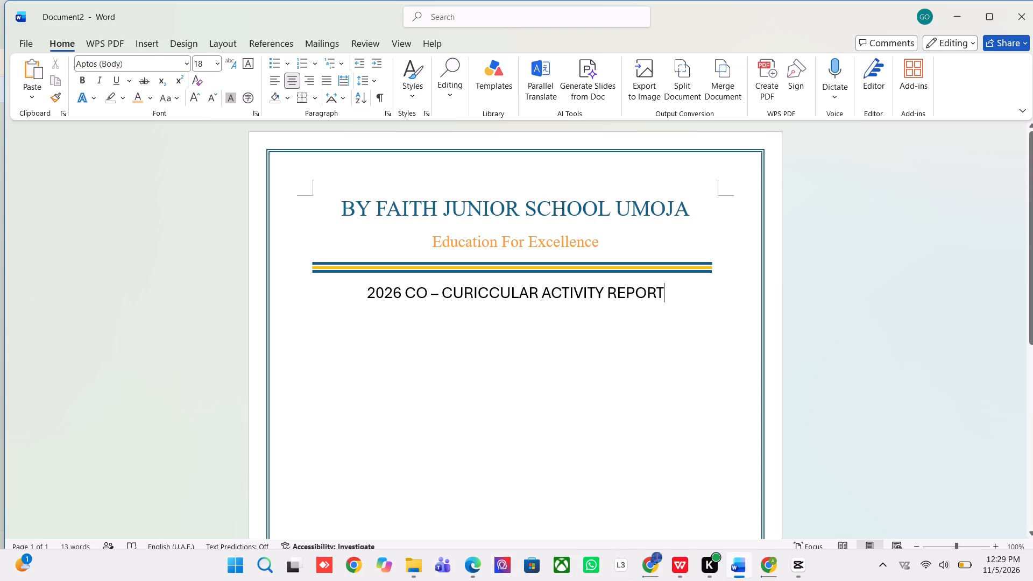
pyautogui.moveTo(674, 297); pyautogui.dragTo(347, 316)
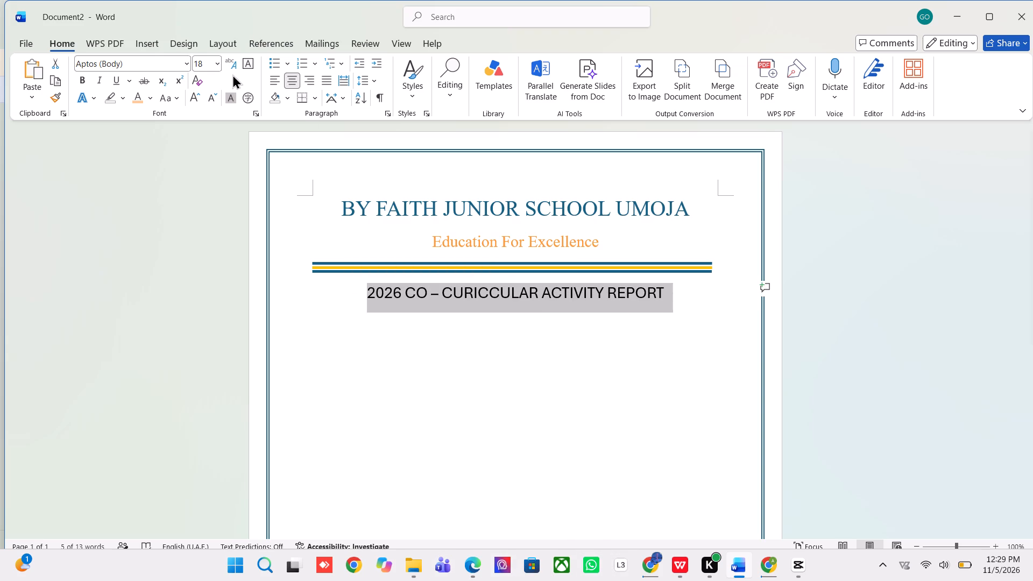
pyautogui.click(185, 63)
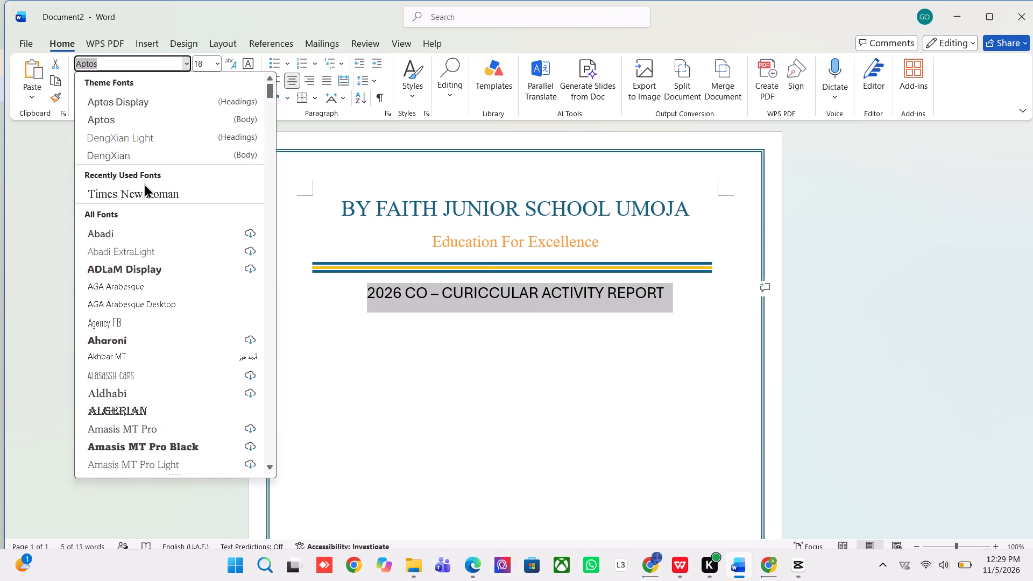
pyautogui.click(144, 185)
pyautogui.click(149, 198)
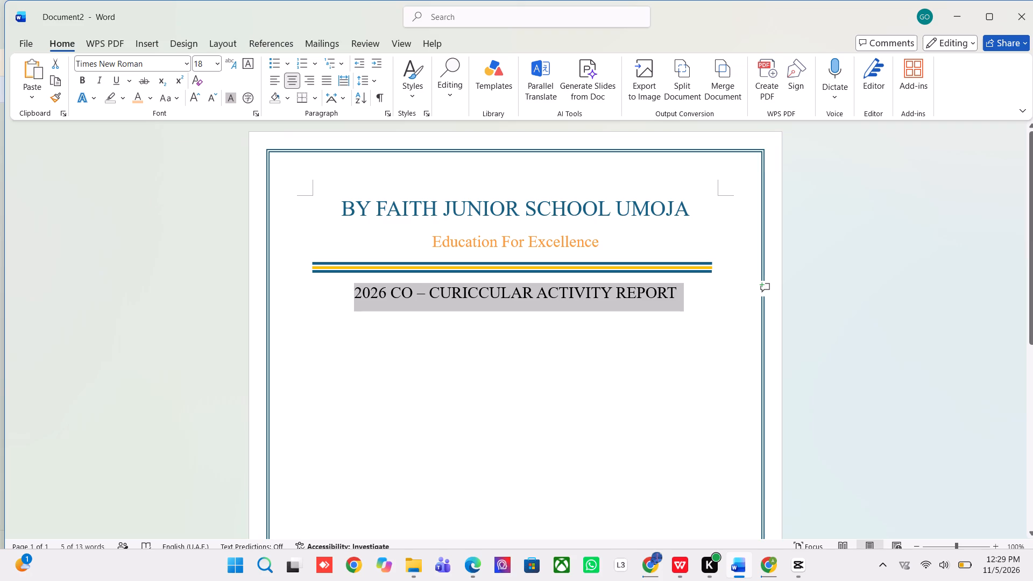
pyautogui.click(912, 453)
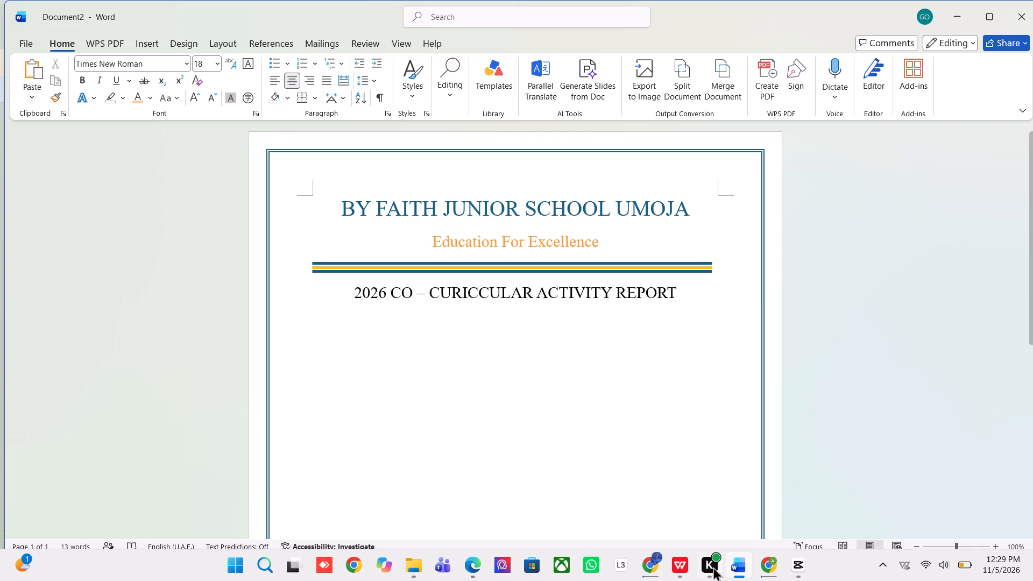
# Compare the title with the PEFA report in WPS Office and colour the Word title line a dark grey shade of Black, Text 1.
pyautogui.click(687, 567)
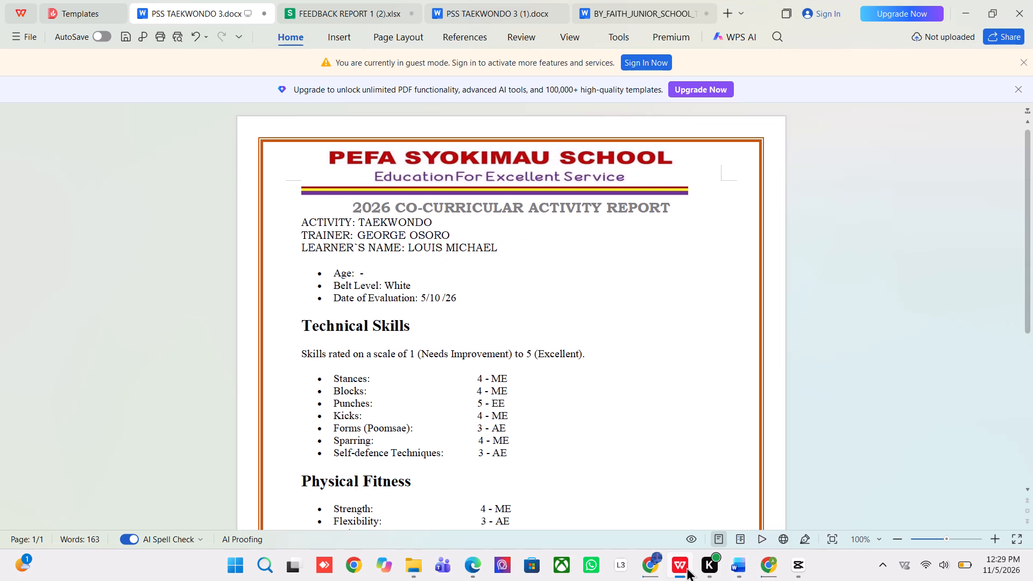
pyautogui.click(769, 563)
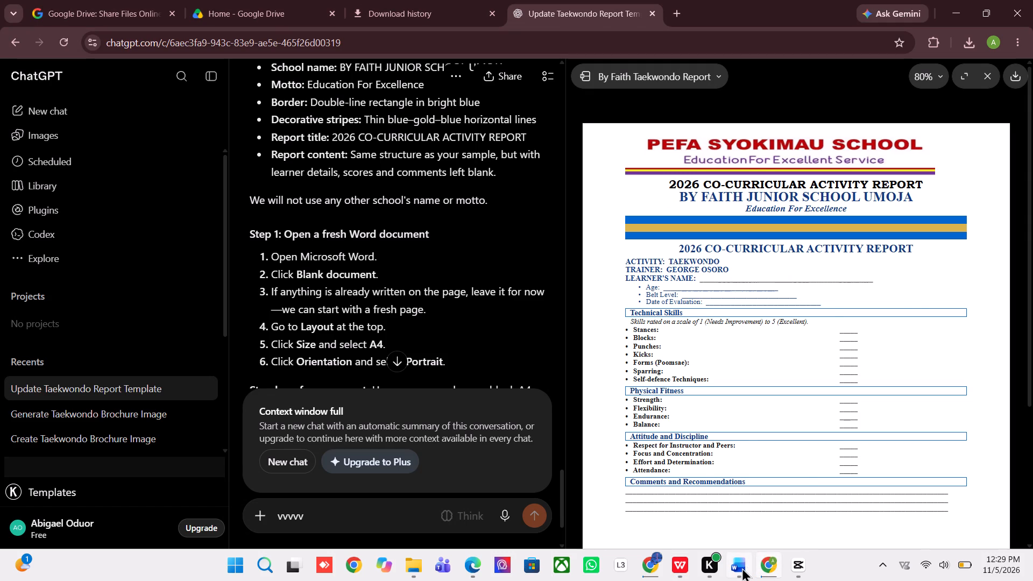
pyautogui.click(742, 568)
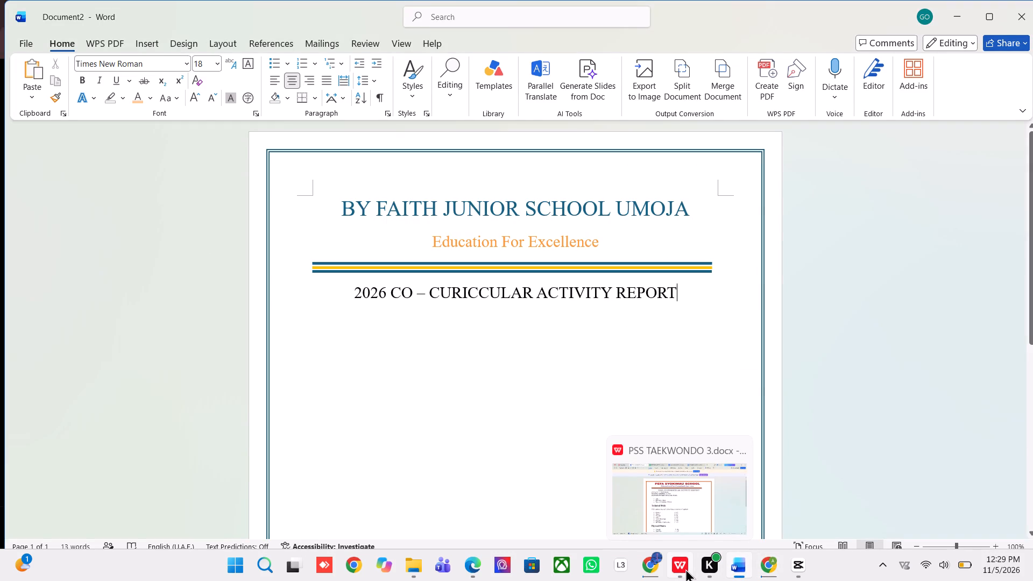
pyautogui.click(685, 569)
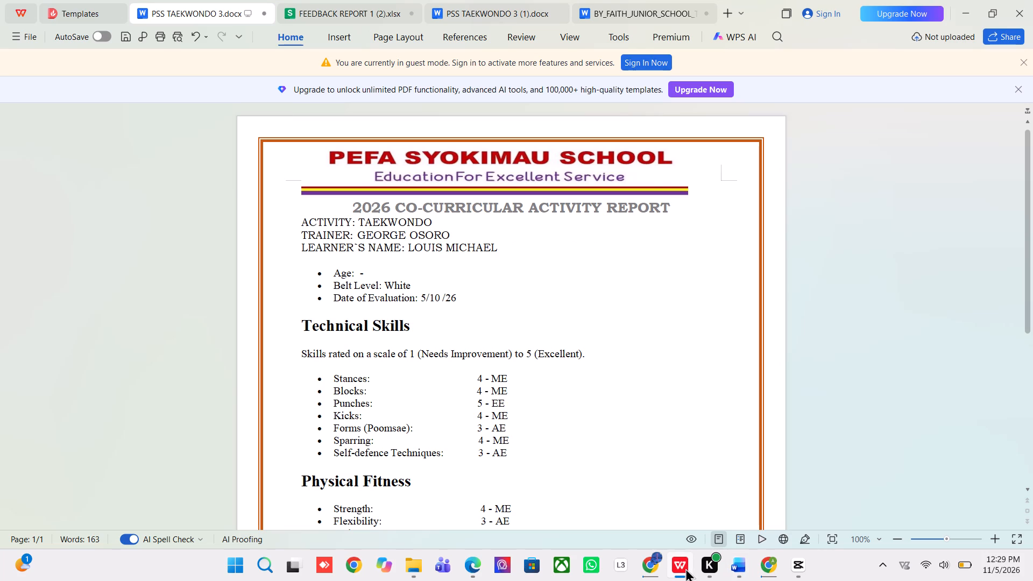
pyautogui.click(729, 563)
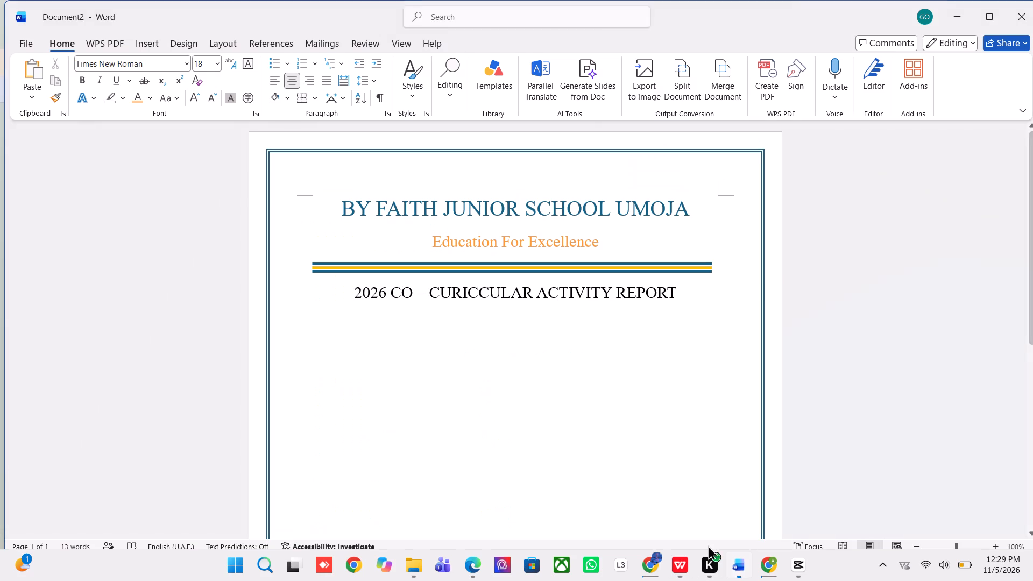
pyautogui.moveTo(683, 293); pyautogui.dragTo(341, 294)
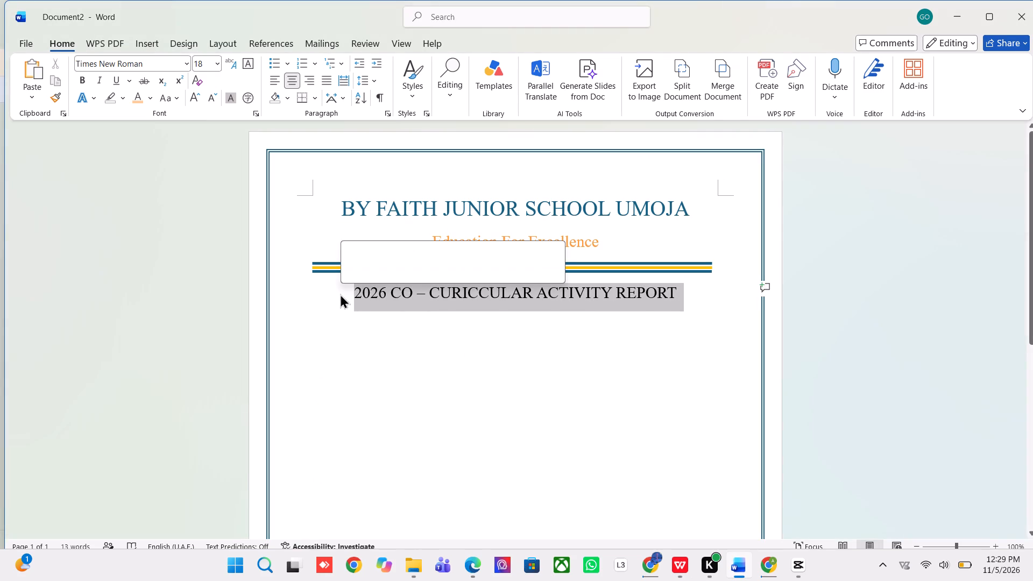
pyautogui.click(434, 270)
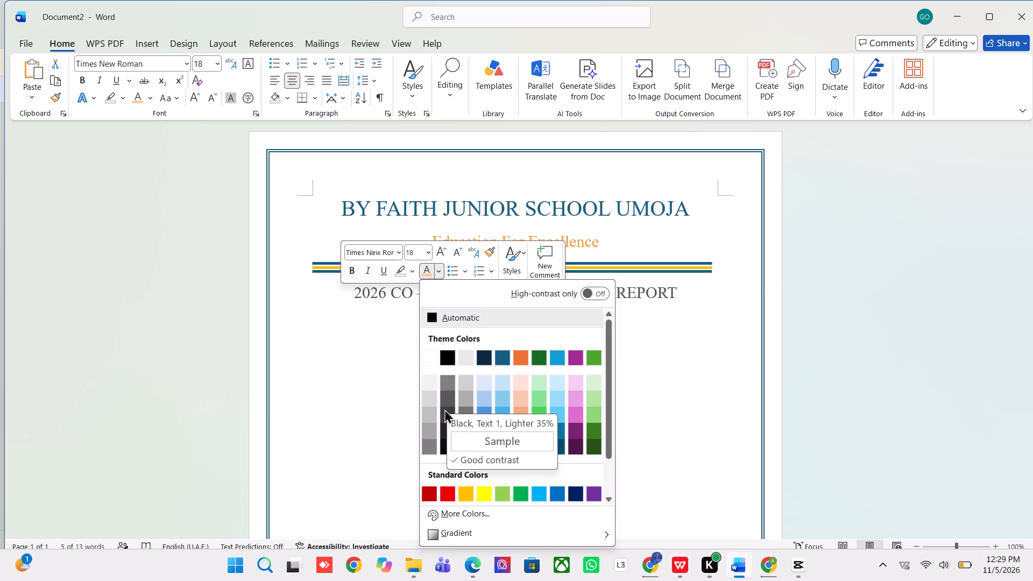
pyautogui.click(444, 410)
pyautogui.click(876, 362)
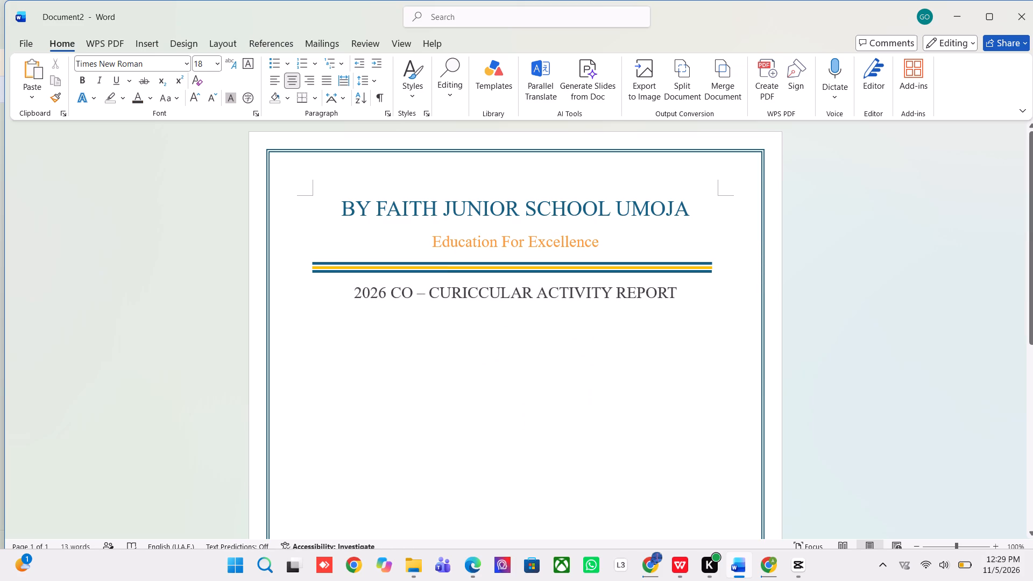
# Add a left-aligned line beneath the "2026 CO – CURICCULAR ACTIVITY REPORT" title.
pyautogui.press('Return')
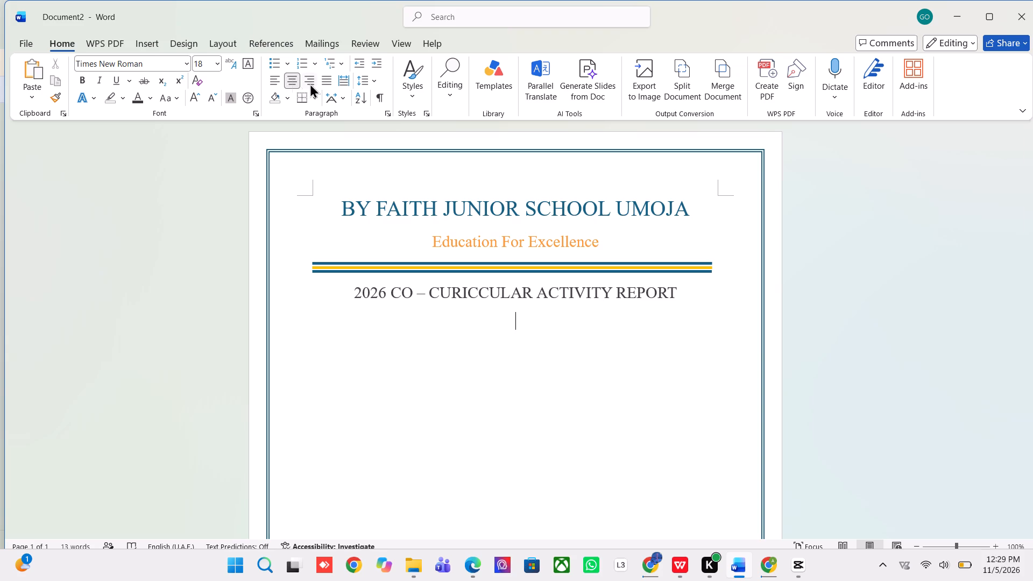
pyautogui.click(275, 80)
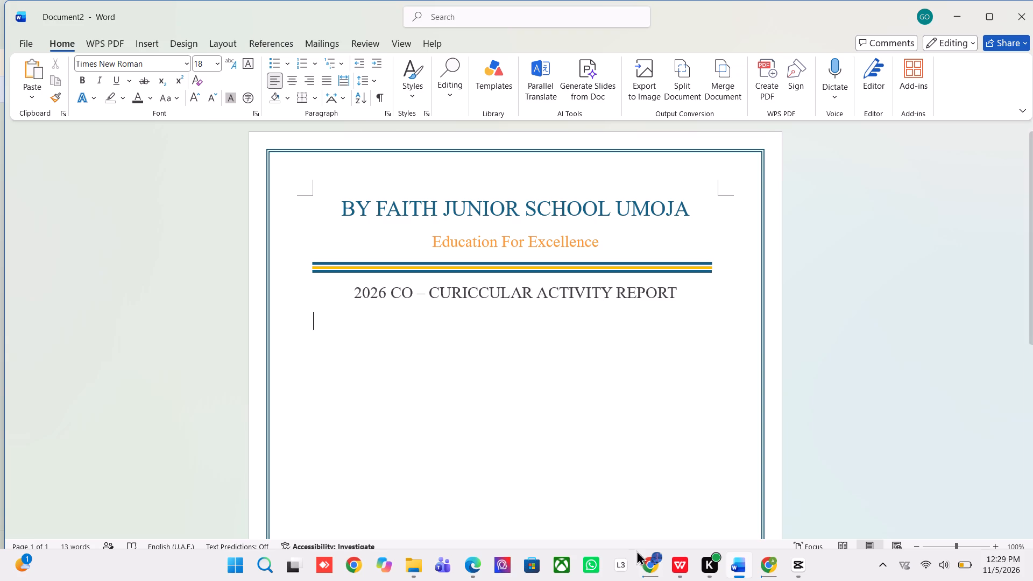
# Copy the PEFA report's body in WPS Office, from the ACTIVITY line through the final recommendations, and paste it beneath the Word title.
pyautogui.click(668, 563)
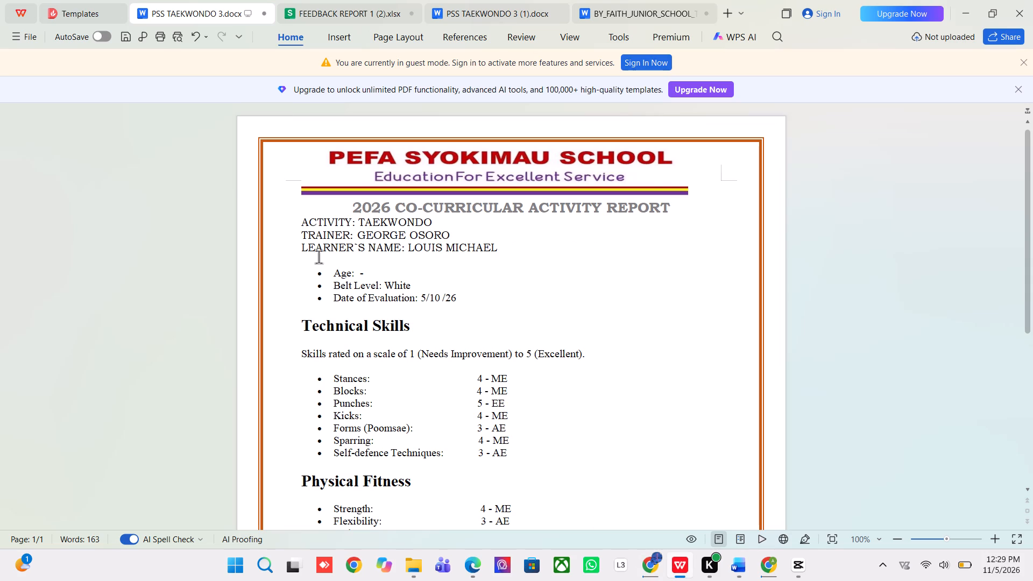
pyautogui.moveTo(297, 219); pyautogui.dragTo(478, 495)
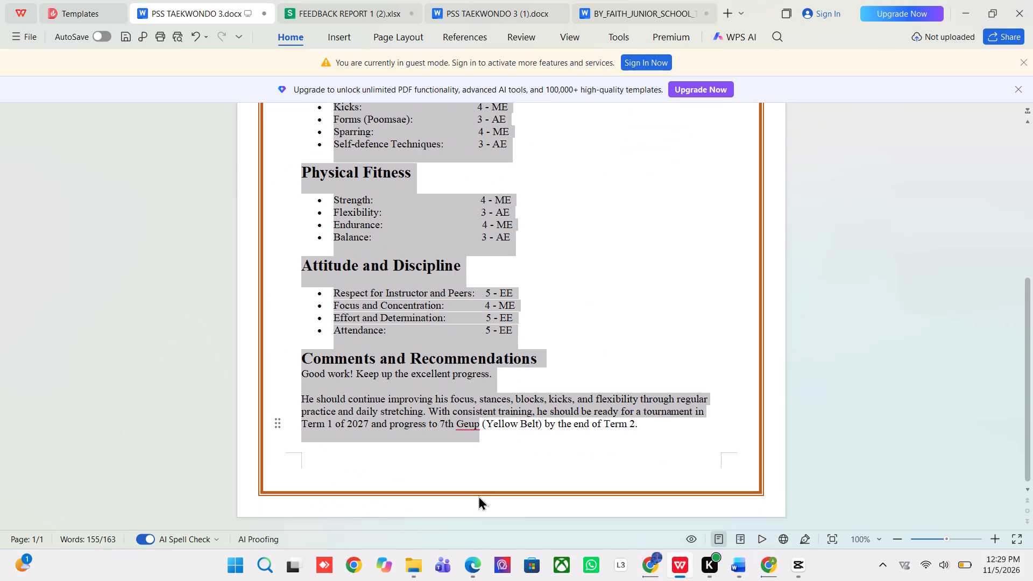
pyautogui.moveTo(478, 495); pyautogui.dragTo(653, 447)
pyautogui.click(830, 277)
pyautogui.scroll(3, 629, 333)
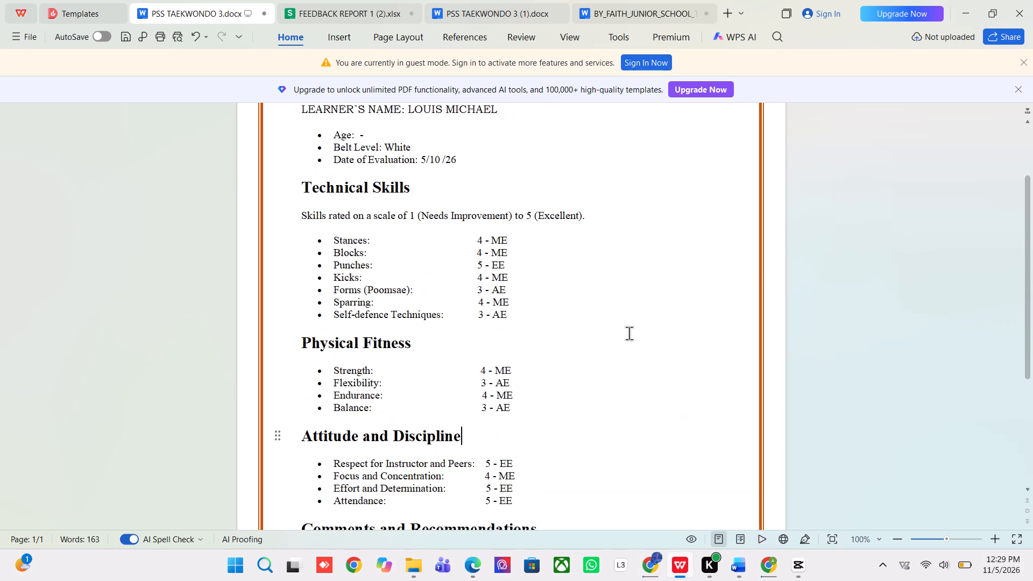
pyautogui.scroll(3, 629, 333)
pyautogui.scroll(-8, 629, 333)
pyautogui.scroll(7, 629, 333)
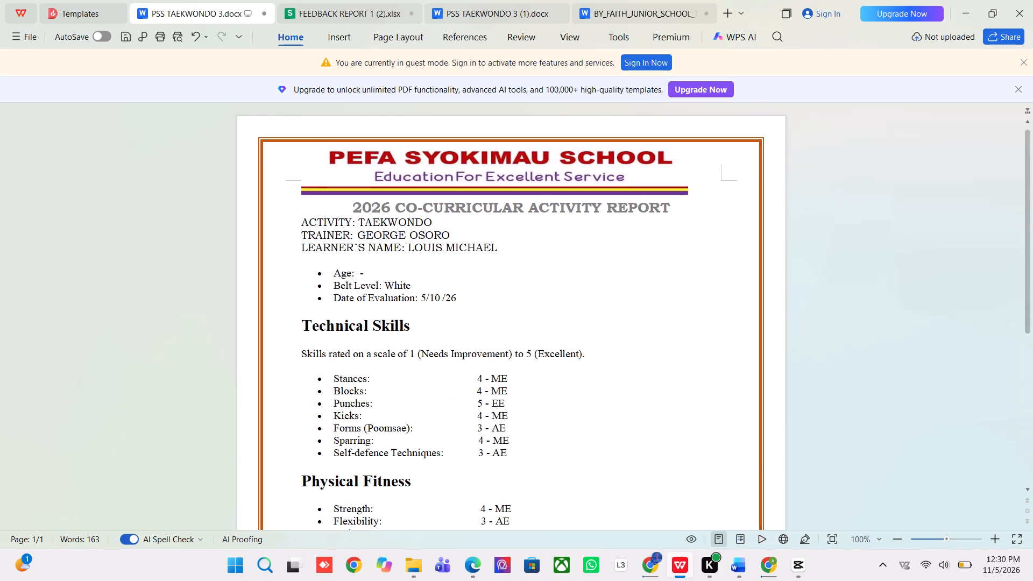
pyautogui.moveTo(296, 222); pyautogui.dragTo(533, 519)
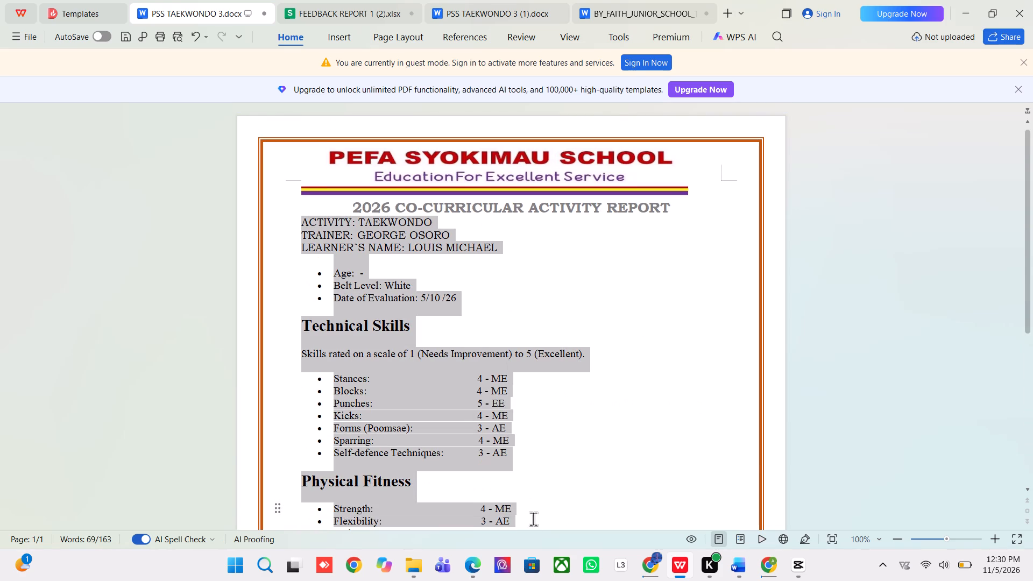
pyautogui.moveTo(533, 519); pyautogui.dragTo(656, 449)
pyautogui.rightClick(647, 422)
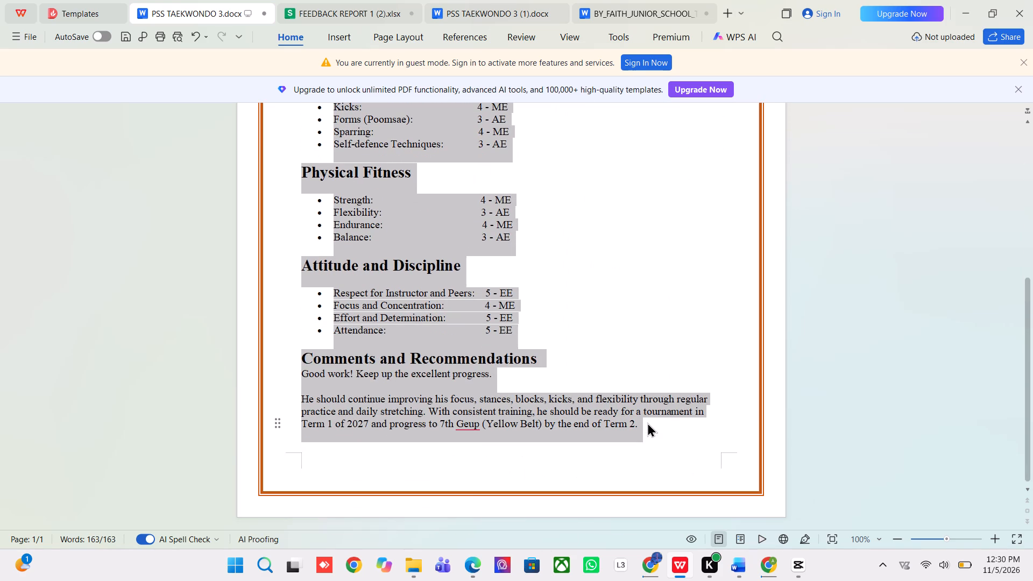
pyautogui.click(666, 94)
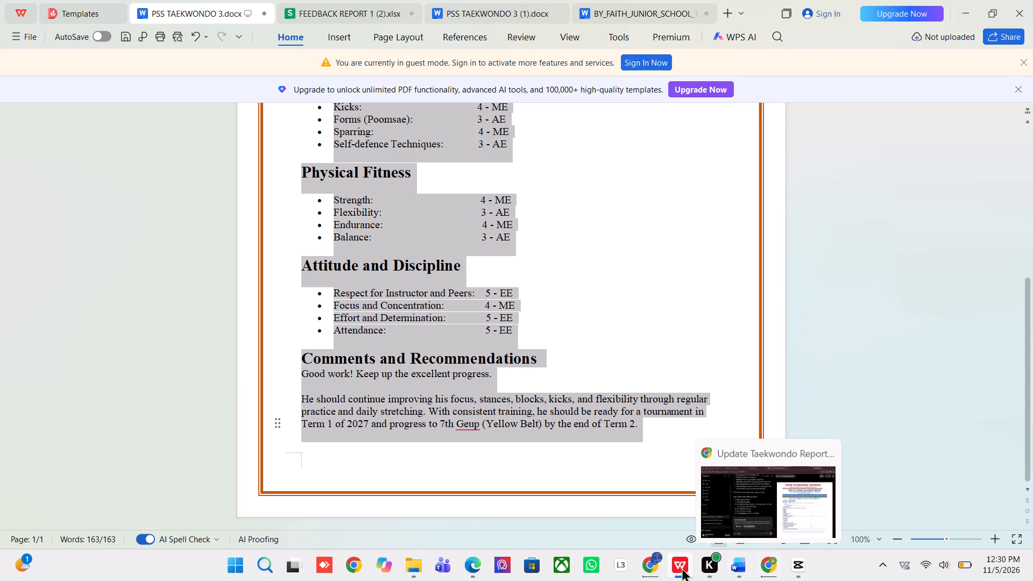
pyautogui.click(743, 566)
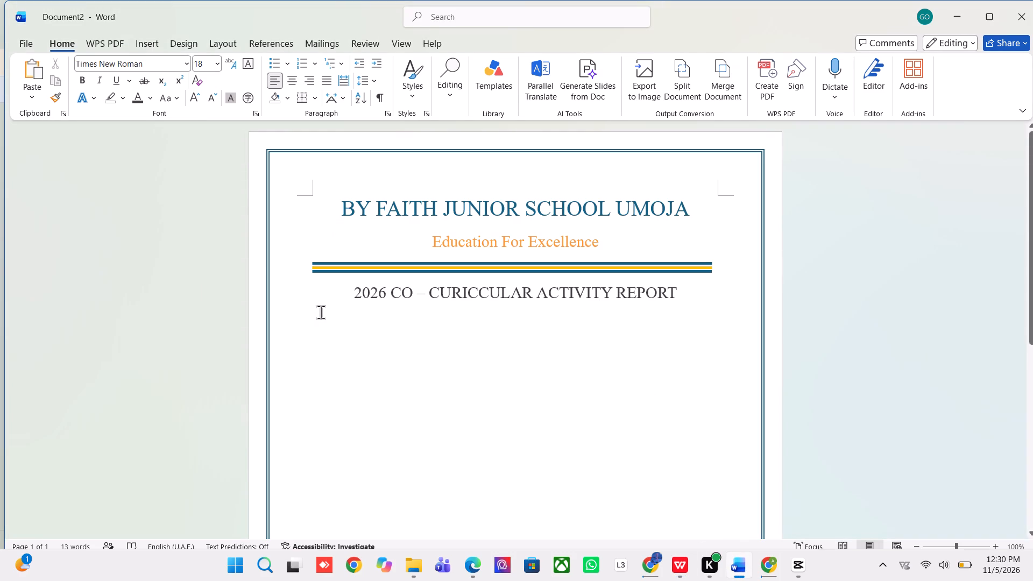
pyautogui.hotkey('ctrl', 'v')
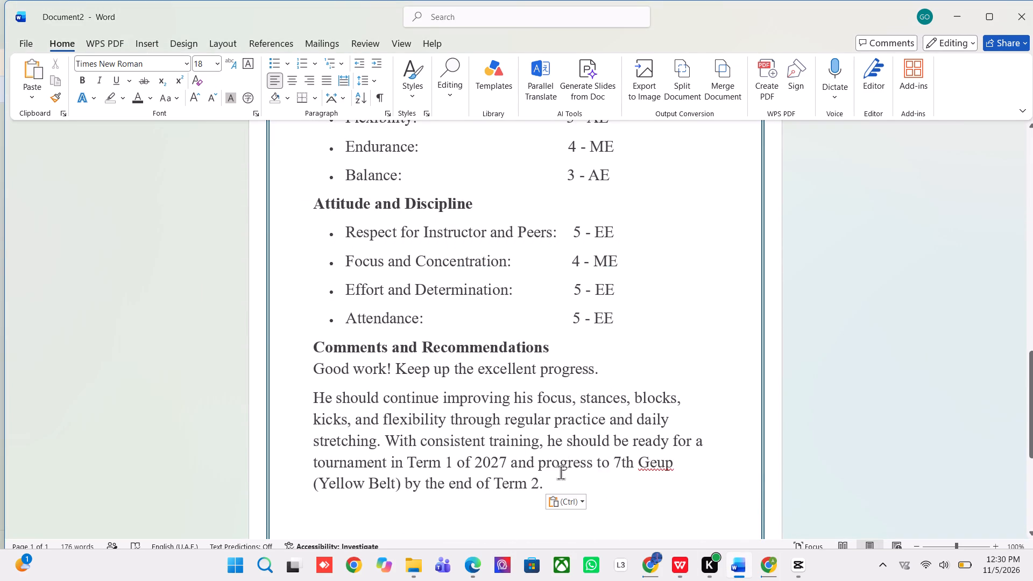
# Set all the pasted body text, from the ACTIVITY line to the closing comments, to font size 14.
pyautogui.moveTo(561, 478); pyautogui.dragTo(294, 91)
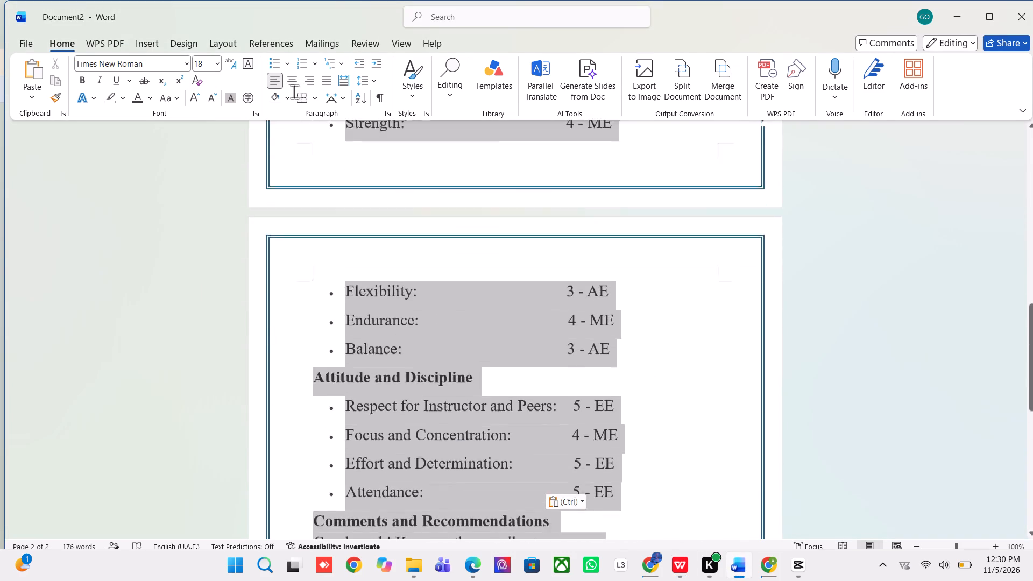
pyautogui.moveTo(294, 91); pyautogui.dragTo(292, 377)
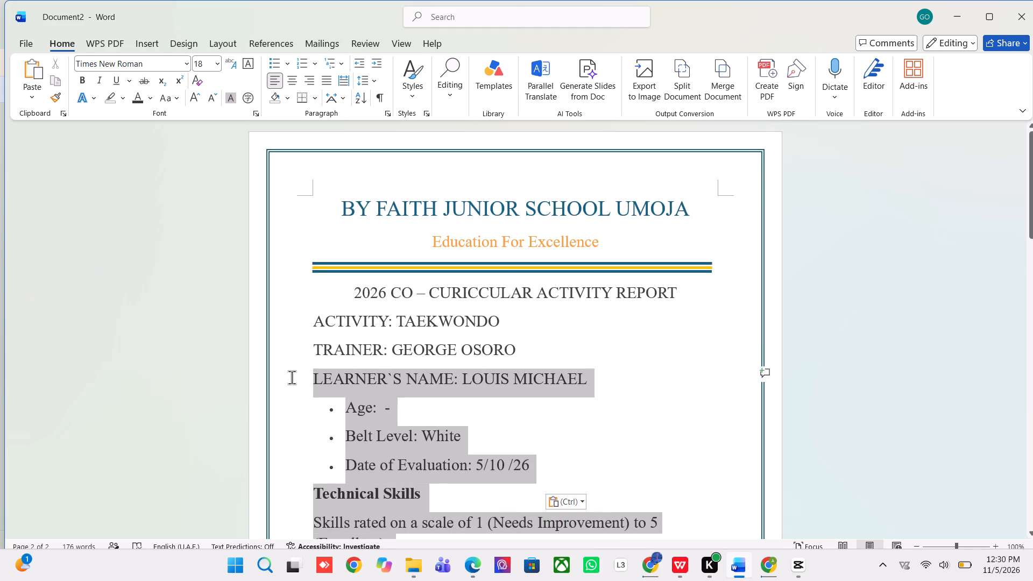
pyautogui.moveTo(292, 377); pyautogui.dragTo(287, 328)
pyautogui.click(215, 65)
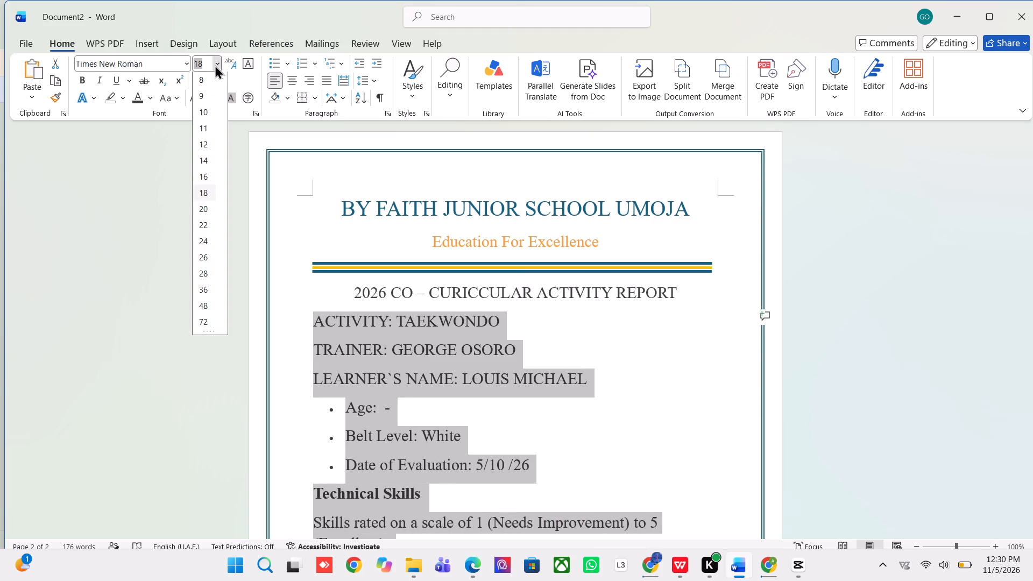
pyautogui.click(203, 159)
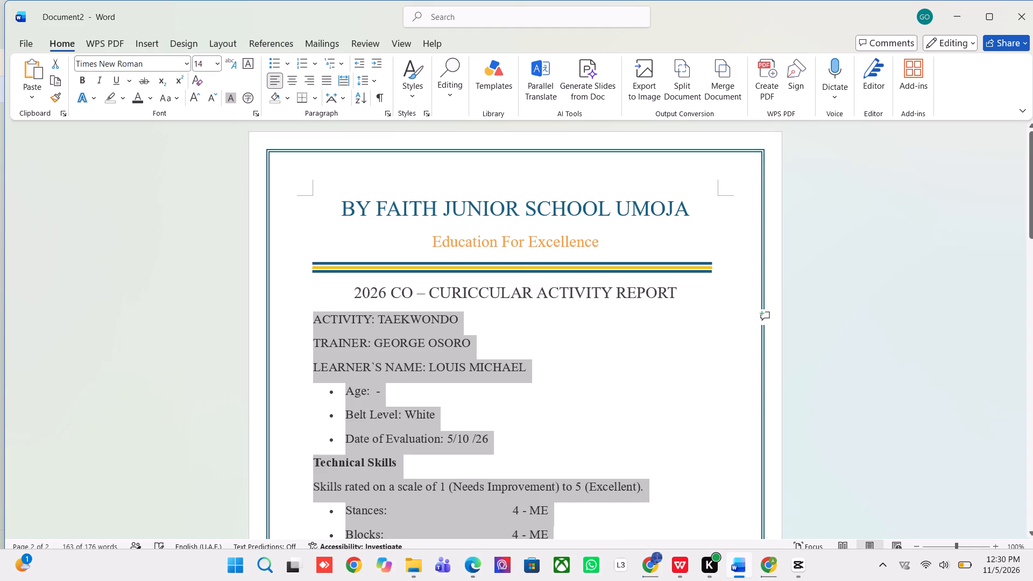
pyautogui.click(866, 357)
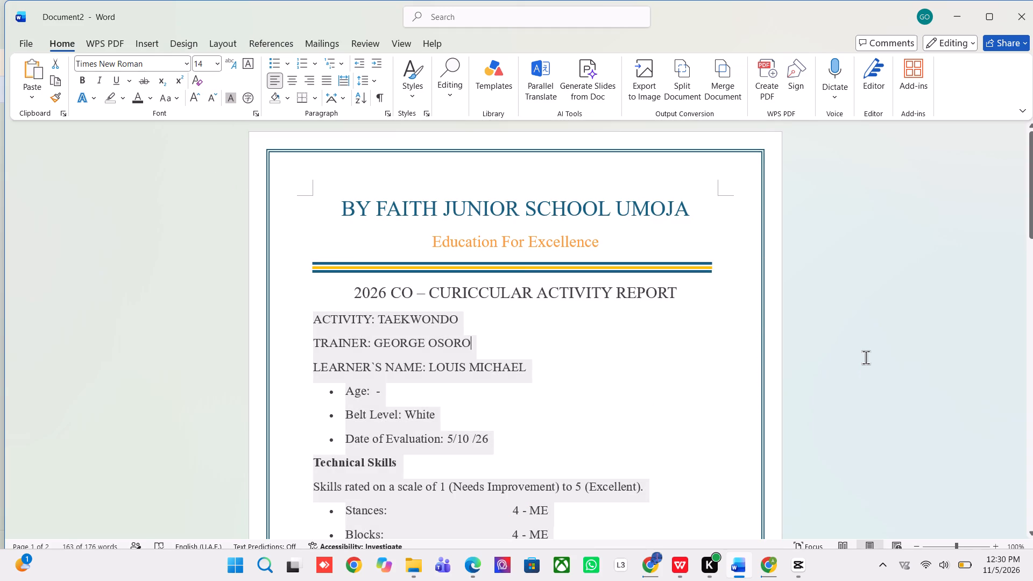
# Colour all the body text below the title Black, Text 1.
pyautogui.moveTo(309, 316); pyautogui.dragTo(342, 323)
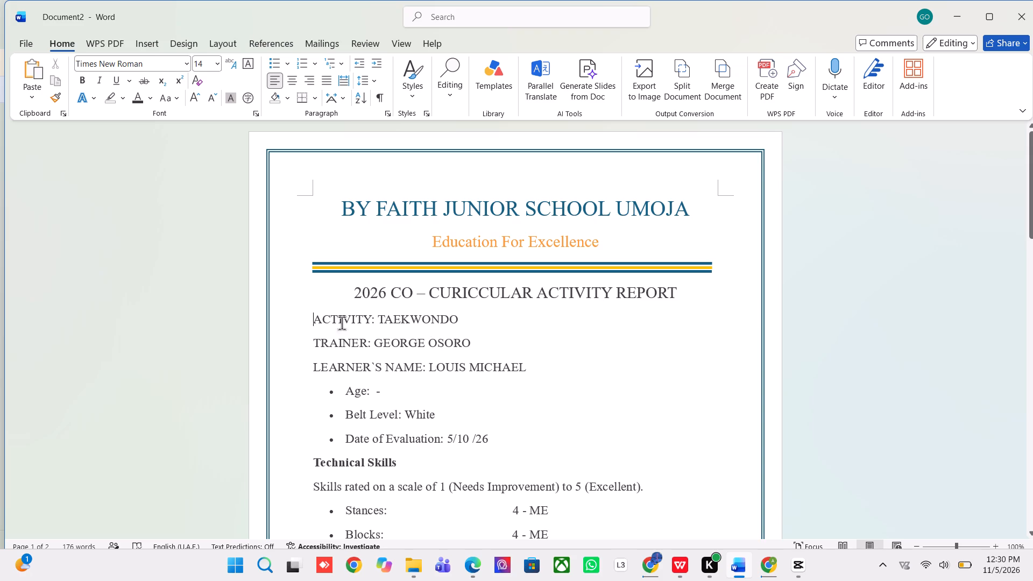
pyautogui.moveTo(342, 323); pyautogui.dragTo(529, 424)
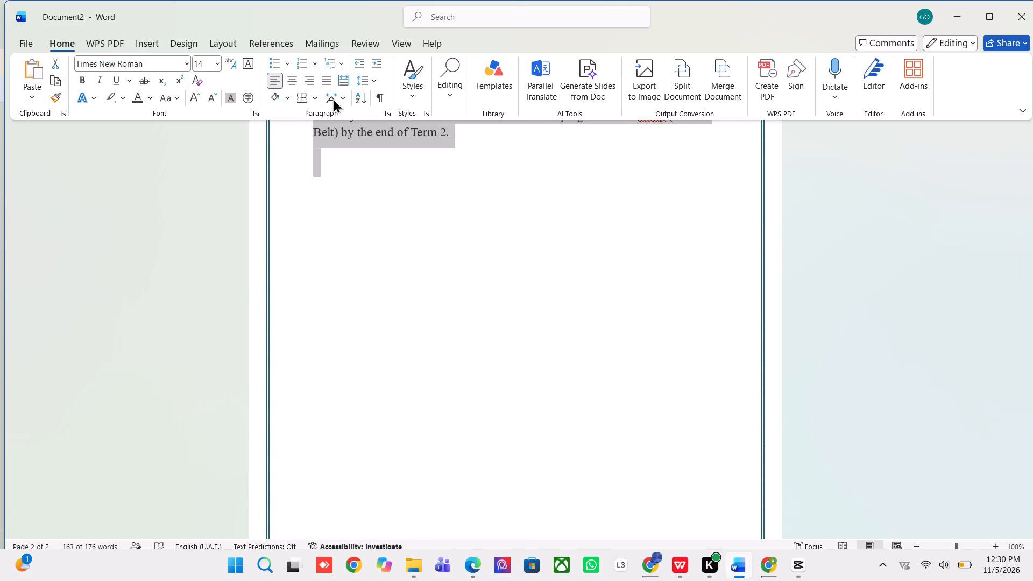
pyautogui.click(147, 95)
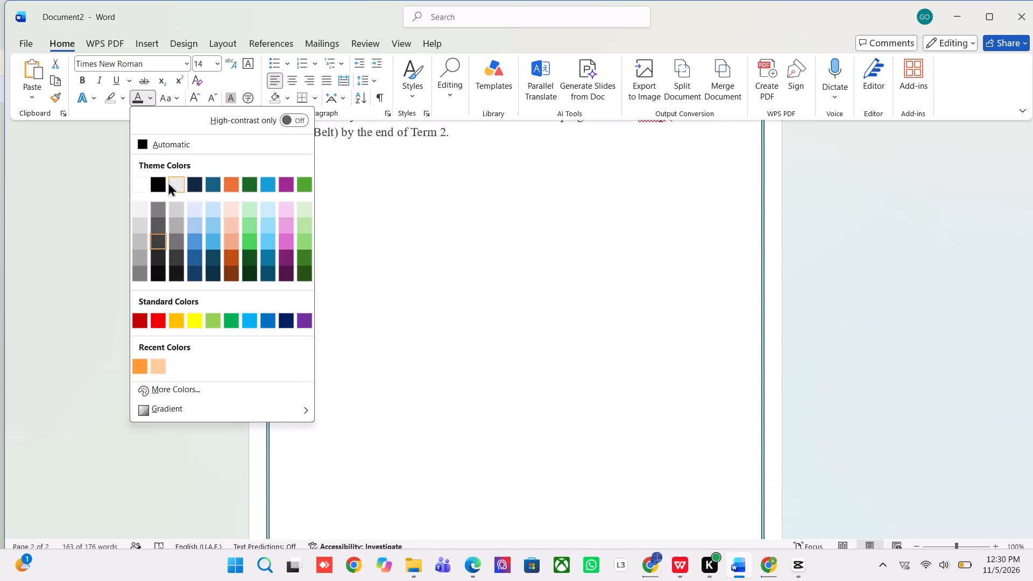
pyautogui.click(137, 145)
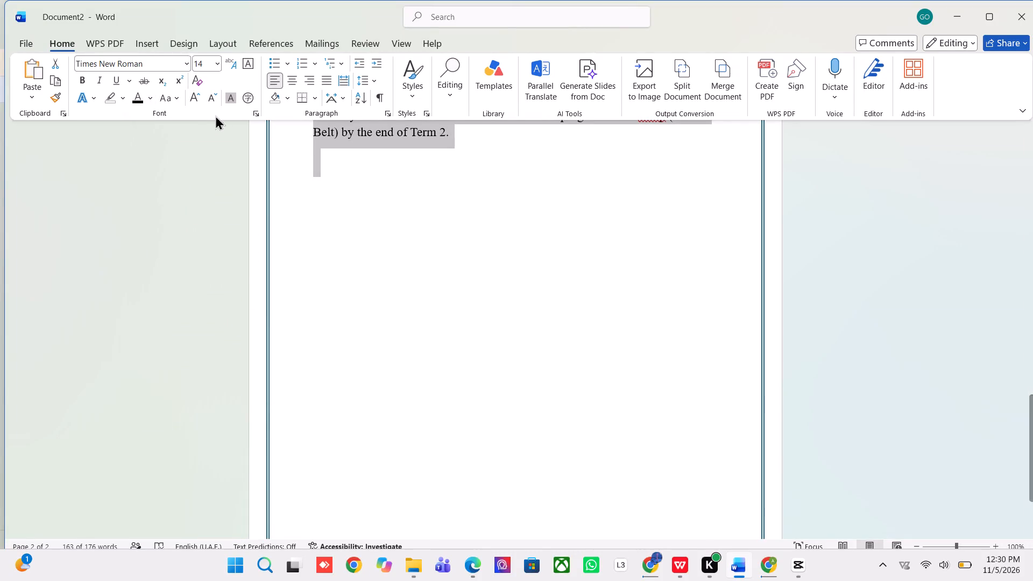
pyautogui.click(139, 95)
pyautogui.click(143, 97)
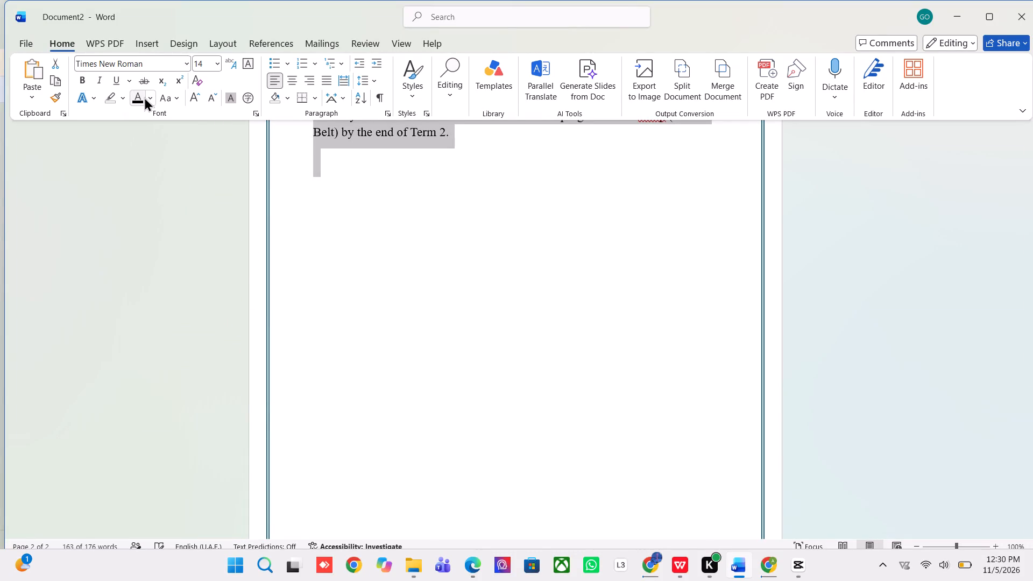
pyautogui.click(148, 94)
pyautogui.click(159, 180)
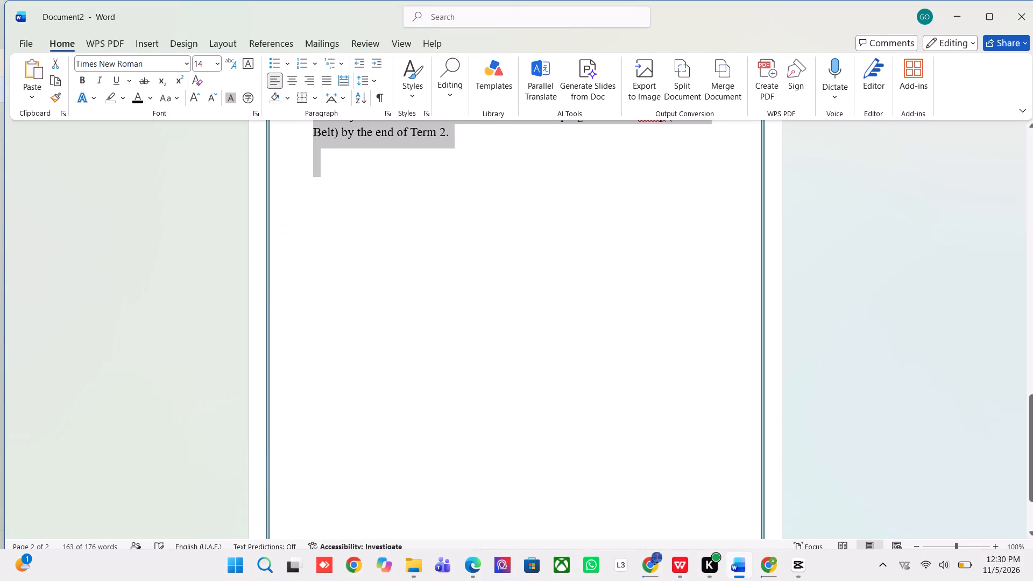
pyautogui.click(939, 270)
# Review the pasted report content and its page layout in Word, comparing it with the PEFA report in WPS Office.
pyautogui.scroll(11, 334, 386)
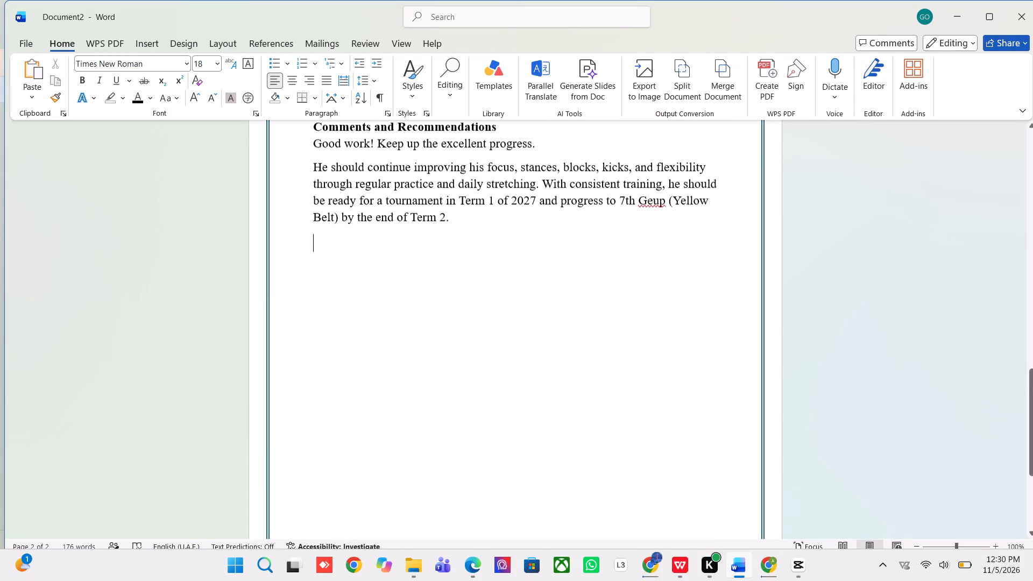
pyautogui.scroll(20, 334, 386)
pyautogui.scroll(19, 334, 386)
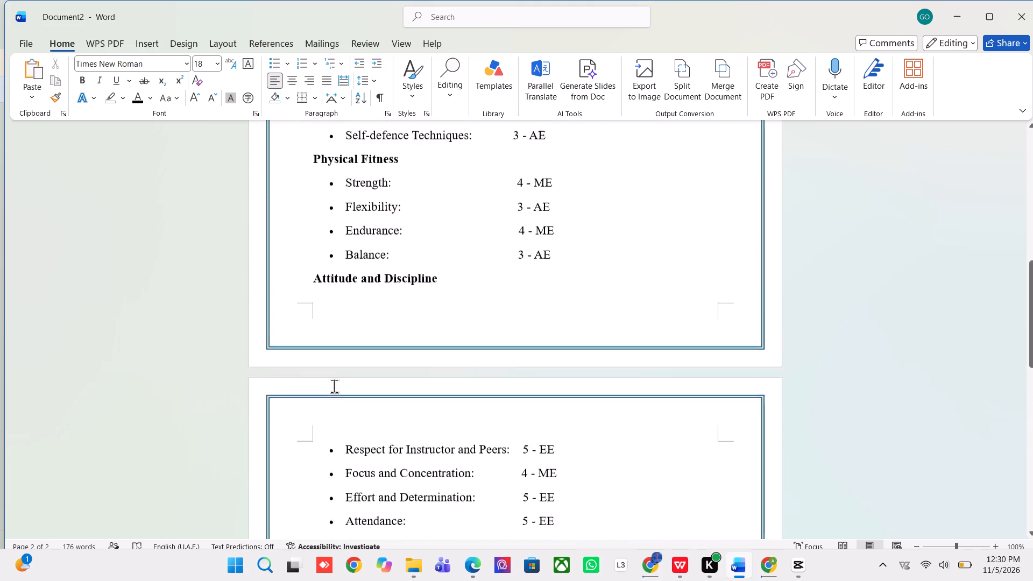
pyautogui.scroll(20, 334, 386)
pyautogui.scroll(18, 334, 386)
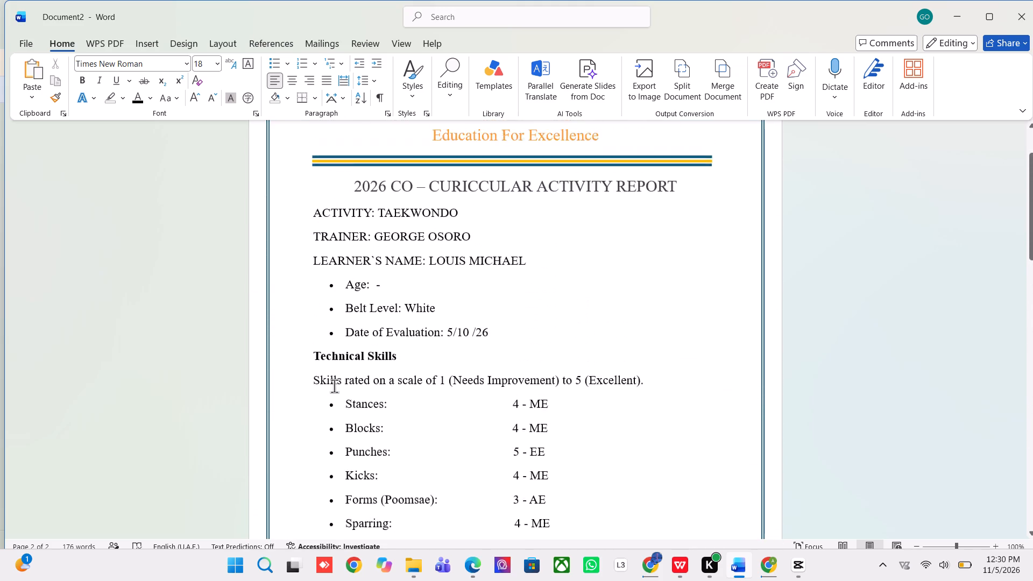
pyautogui.scroll(2, 334, 386)
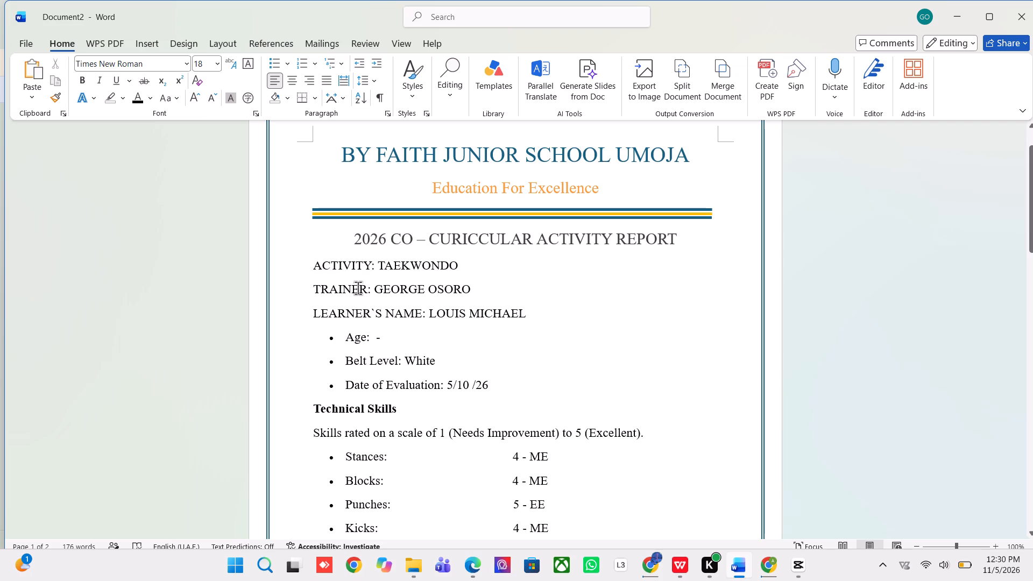
pyautogui.scroll(7, 536, 303)
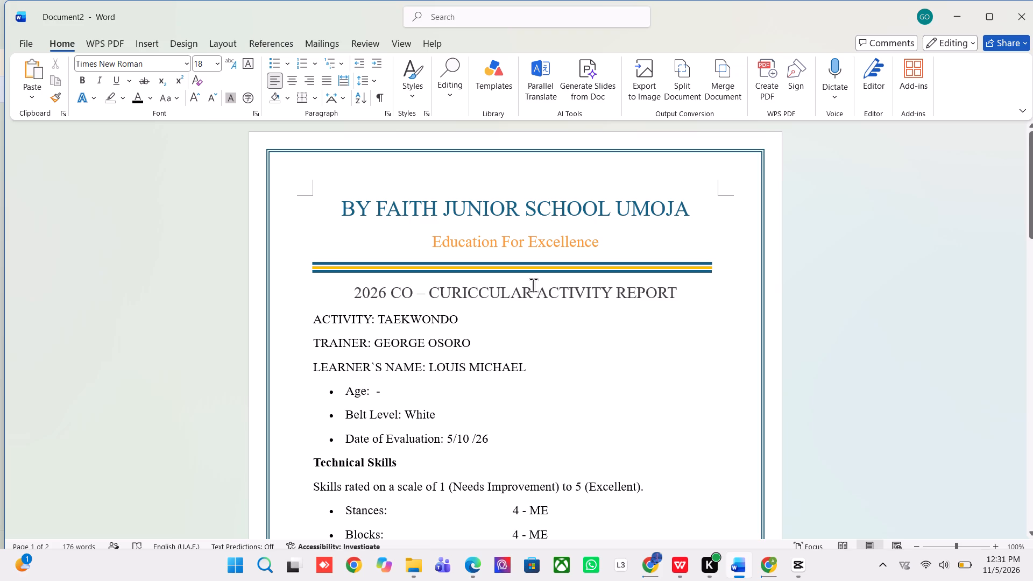
pyautogui.scroll(-4, 533, 285)
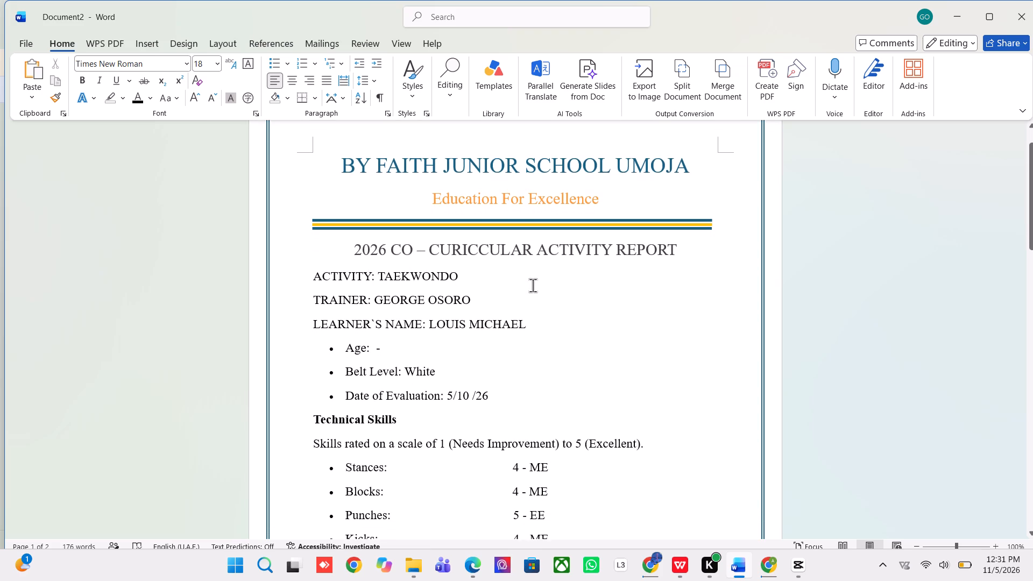
pyautogui.click(674, 560)
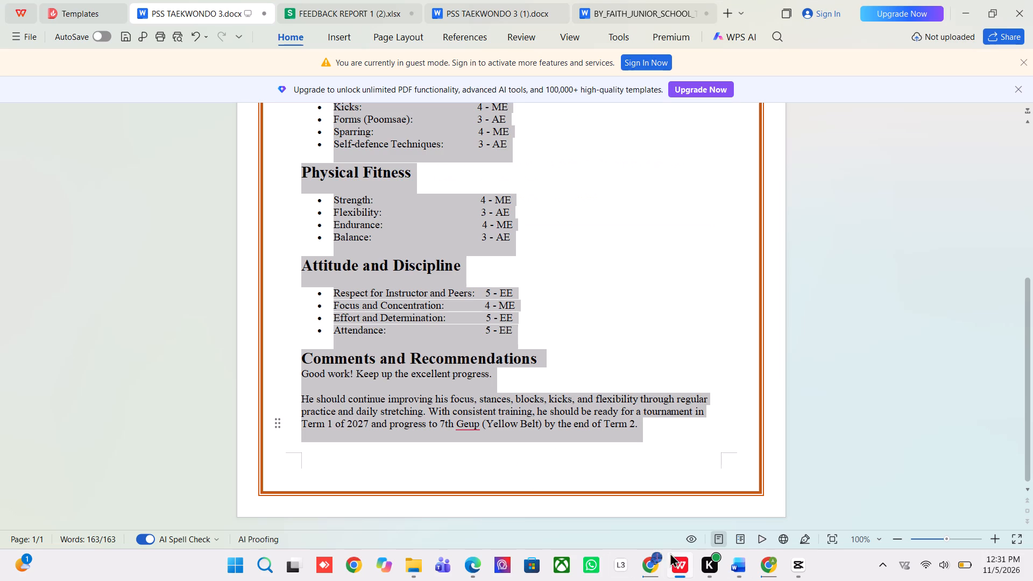
pyautogui.scroll(16, 633, 468)
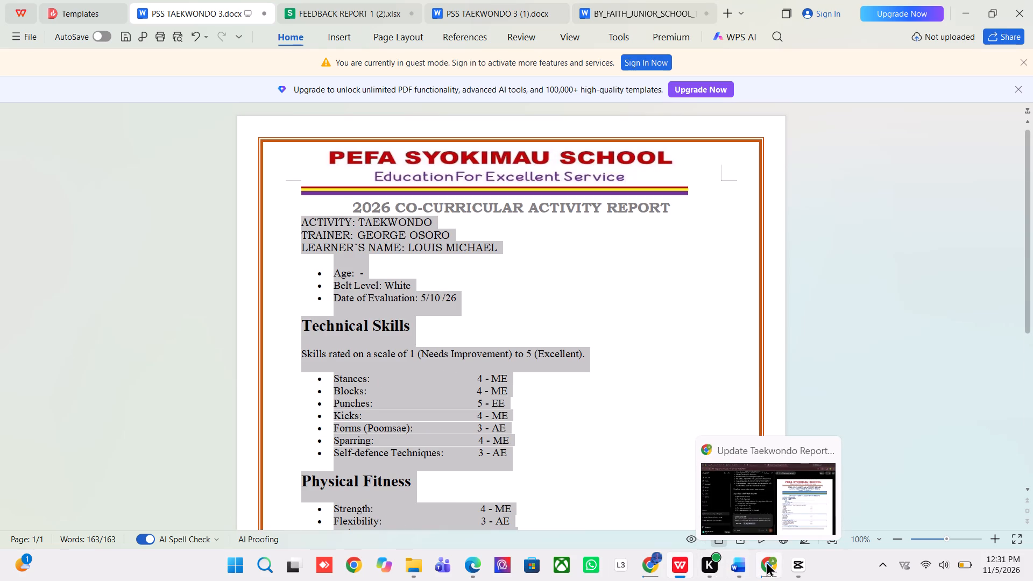
# Return to Word and set the "2026 CO – CURICCULAR ACTIVITY REPORT" title line to font size 16.
pyautogui.click(739, 572)
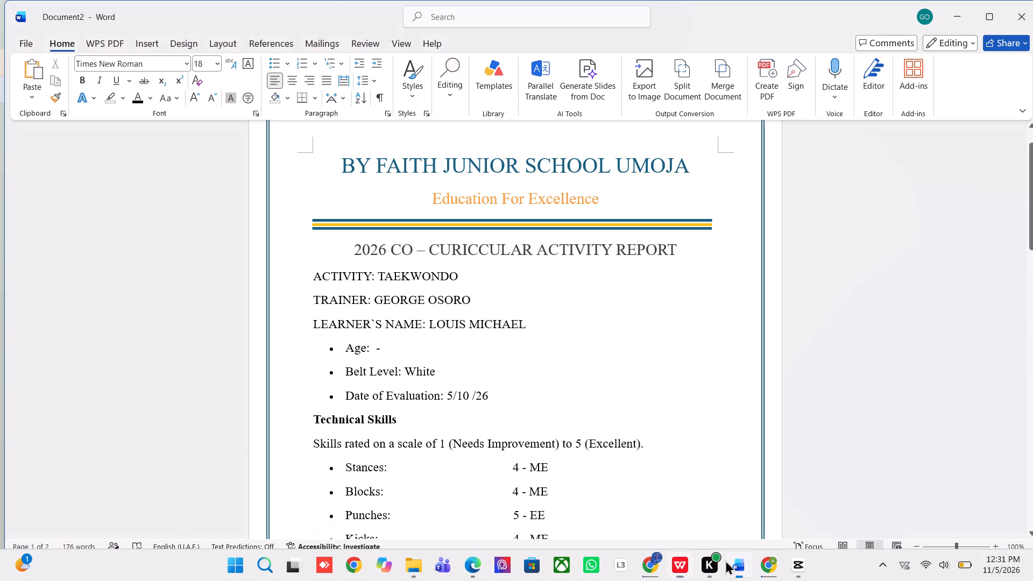
pyautogui.moveTo(681, 250); pyautogui.dragTo(424, 261)
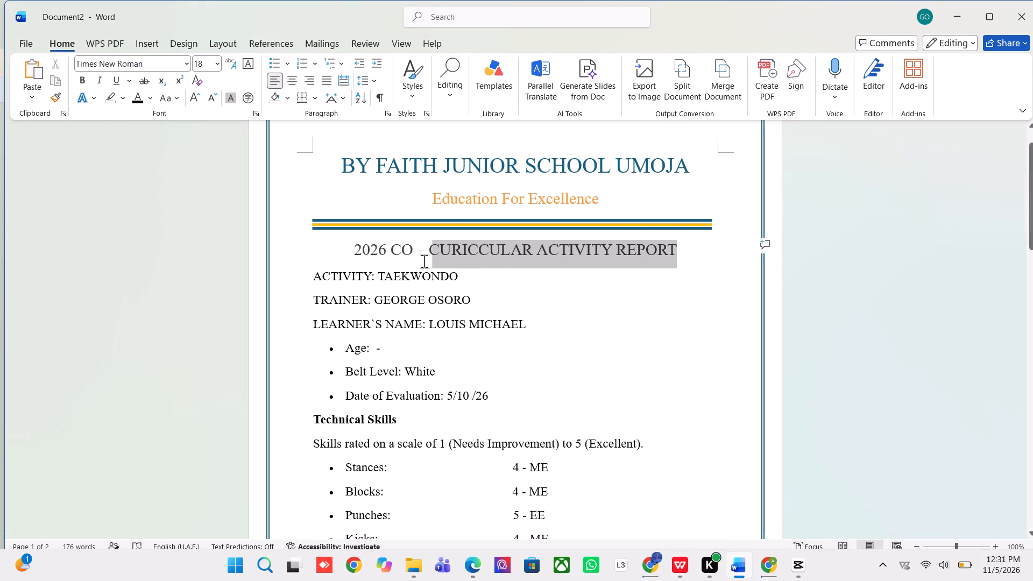
pyautogui.moveTo(424, 261); pyautogui.dragTo(350, 259)
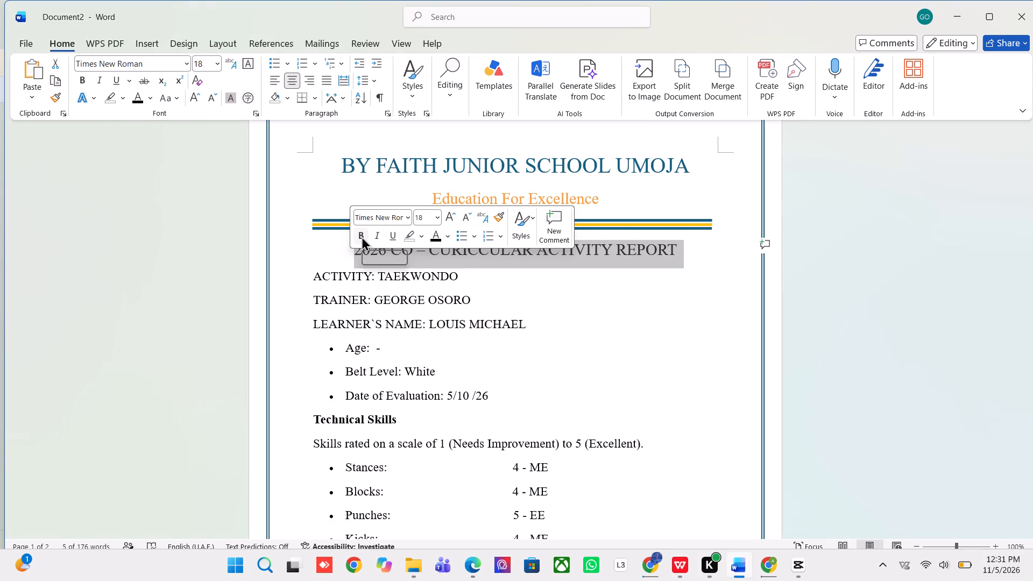
pyautogui.click(433, 217)
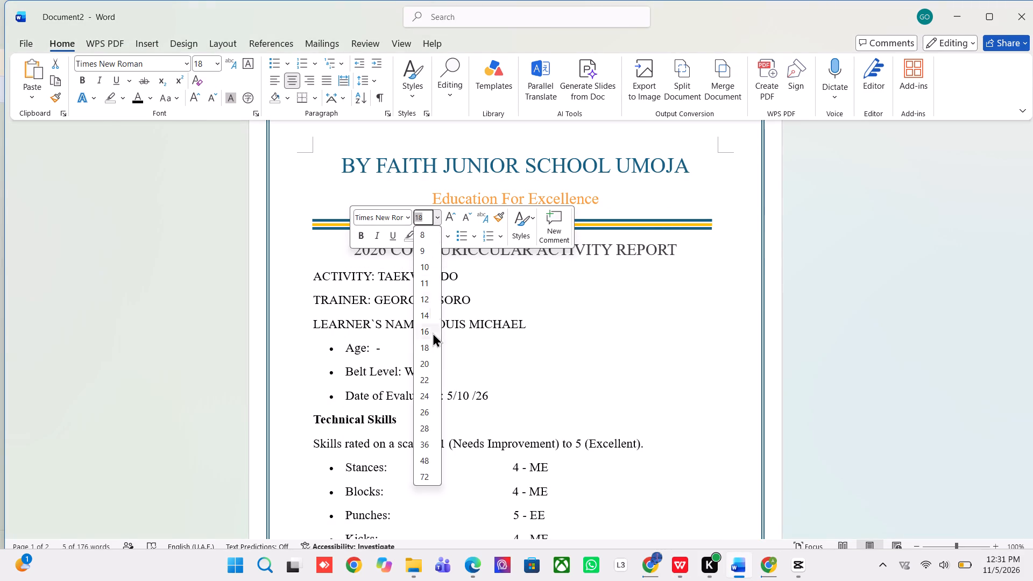
pyautogui.click(430, 334)
pyautogui.click(987, 274)
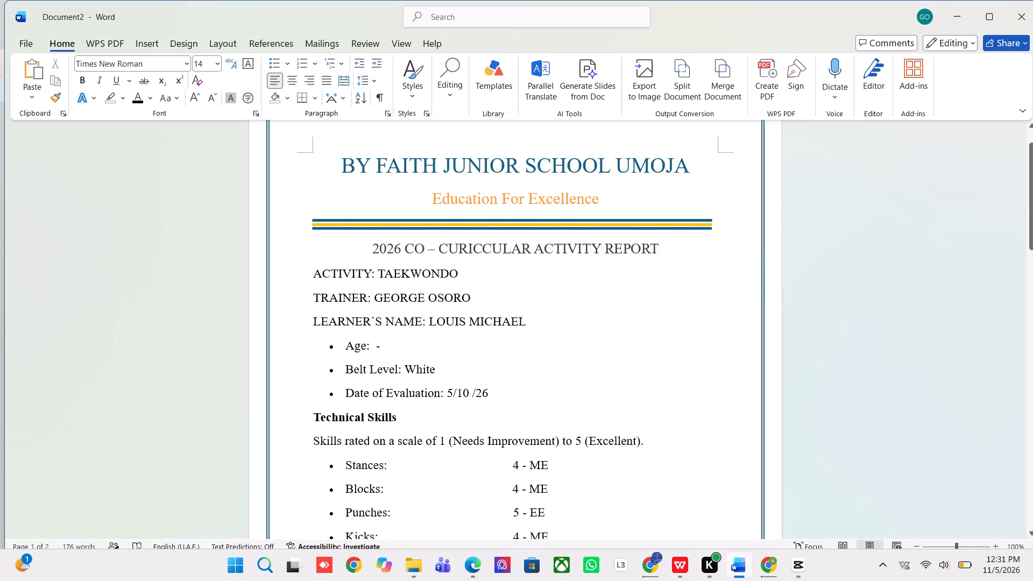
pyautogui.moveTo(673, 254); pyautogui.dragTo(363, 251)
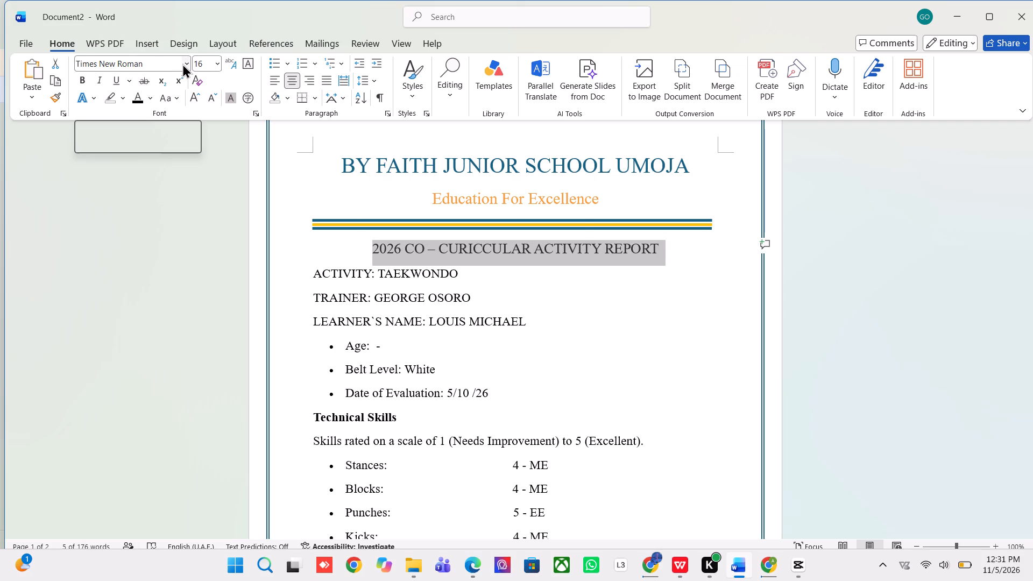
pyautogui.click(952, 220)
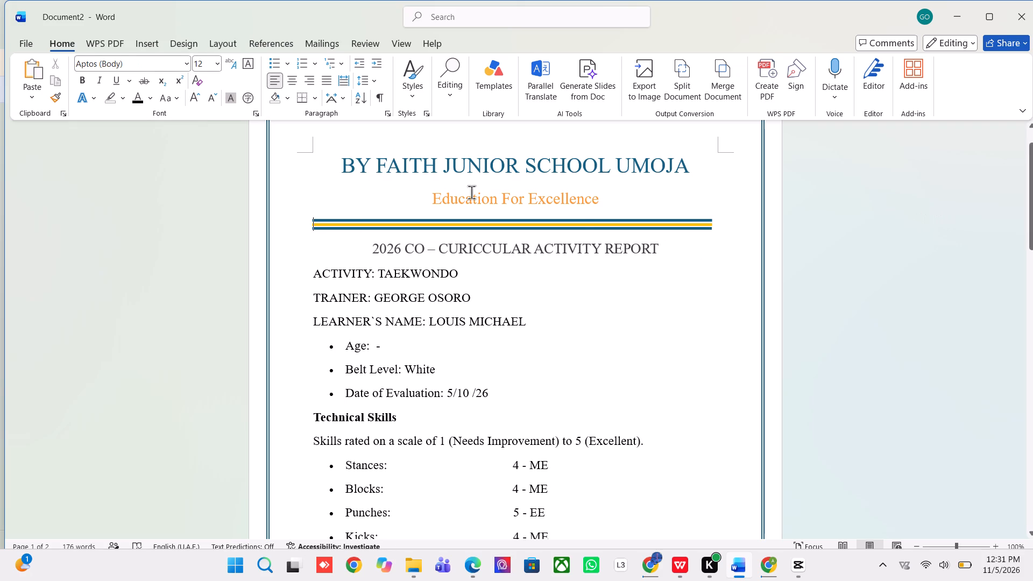
# Set the line spacing of all the body text, from the ACTIVITY line to the closing comments, to 1.15.
pyautogui.scroll(-6, 475, 231)
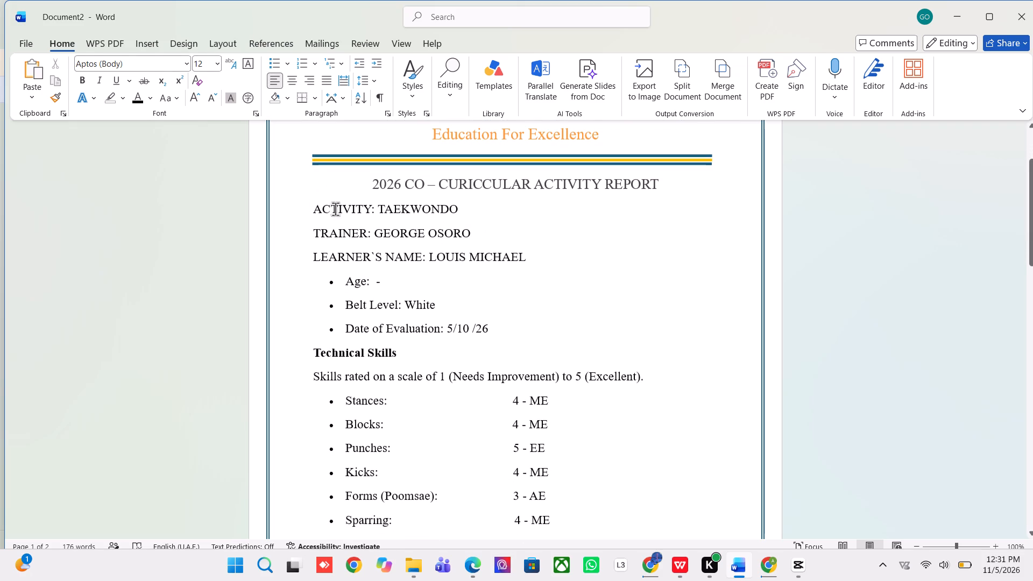
pyautogui.moveTo(312, 209); pyautogui.dragTo(591, 574)
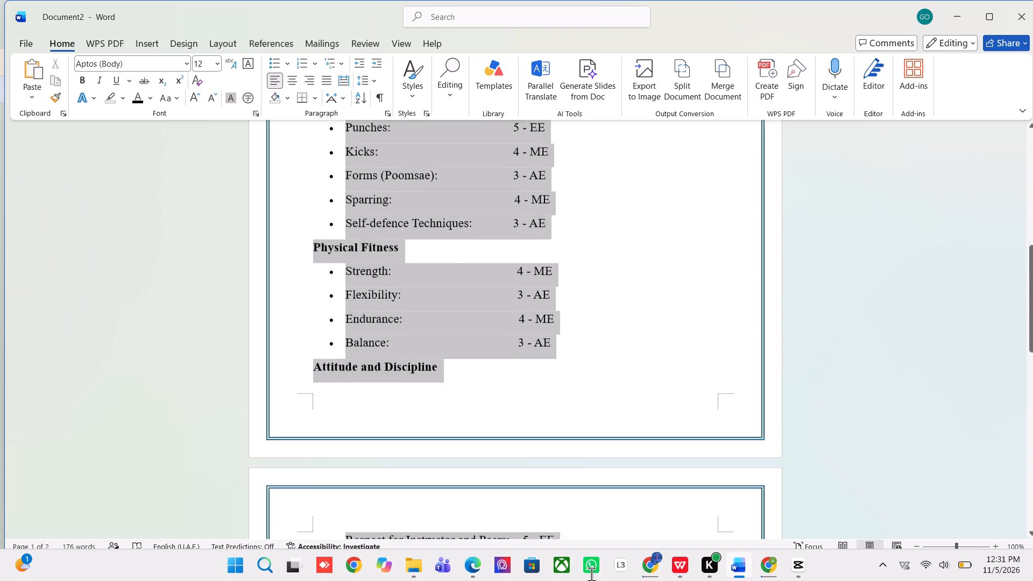
pyautogui.moveTo(591, 574); pyautogui.dragTo(572, 509)
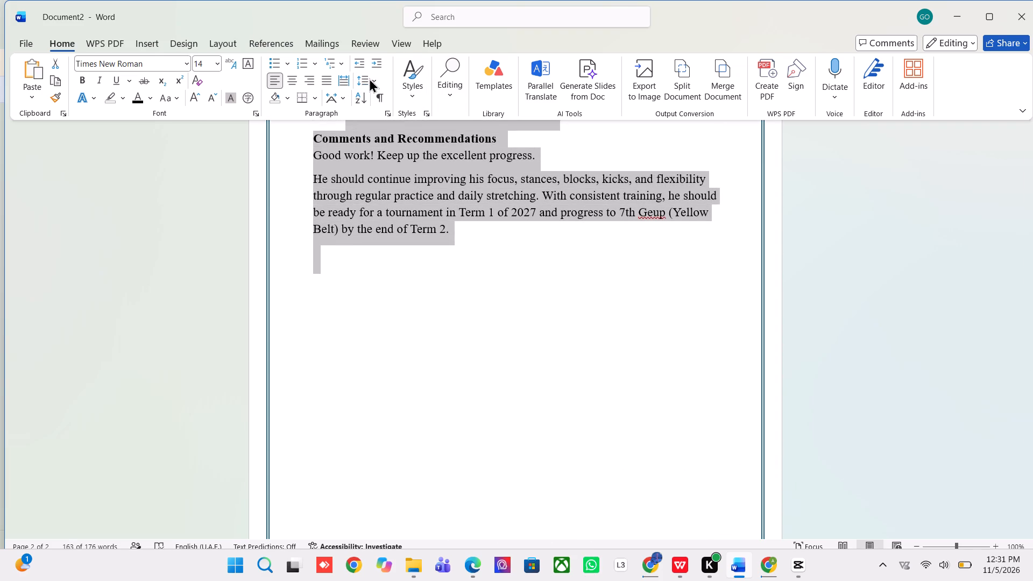
pyautogui.click(371, 77)
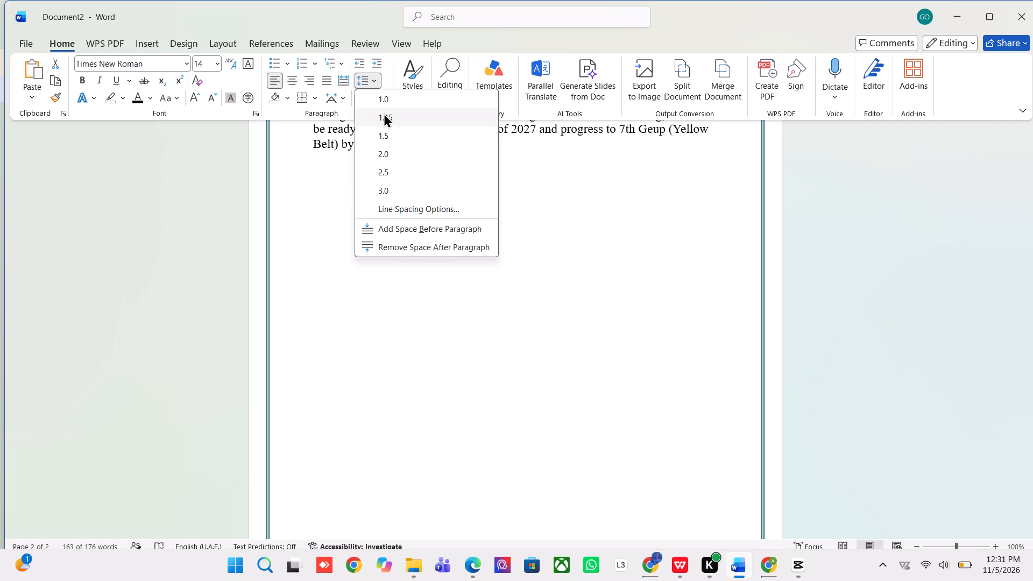
pyautogui.click(384, 113)
pyautogui.scroll(15, 862, 271)
pyautogui.doubleClick(862, 270)
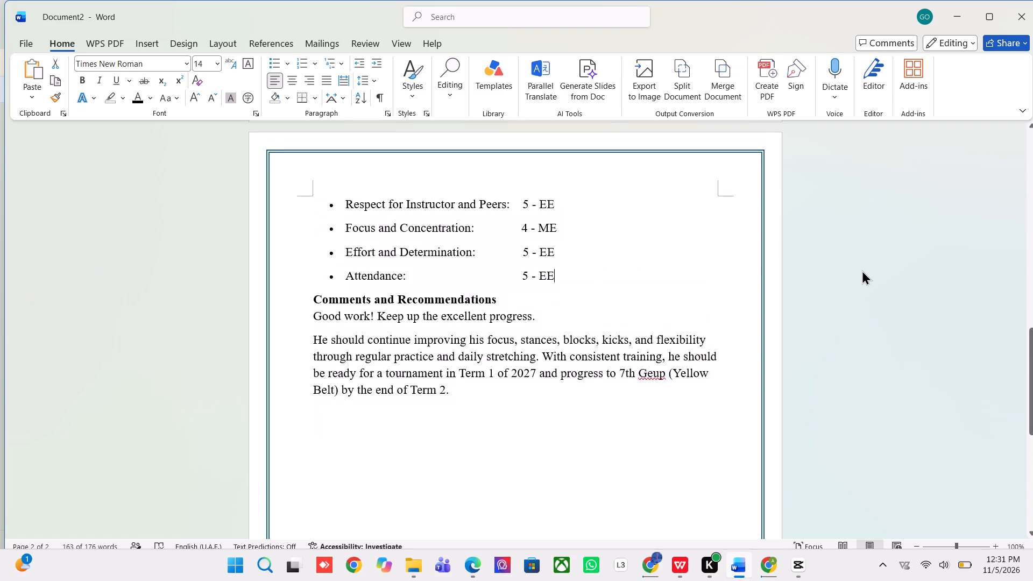
# Review the report's spacing and page layout from the heading down to the closing comments on page two.
pyautogui.scroll(20, 862, 270)
pyautogui.scroll(6, 862, 270)
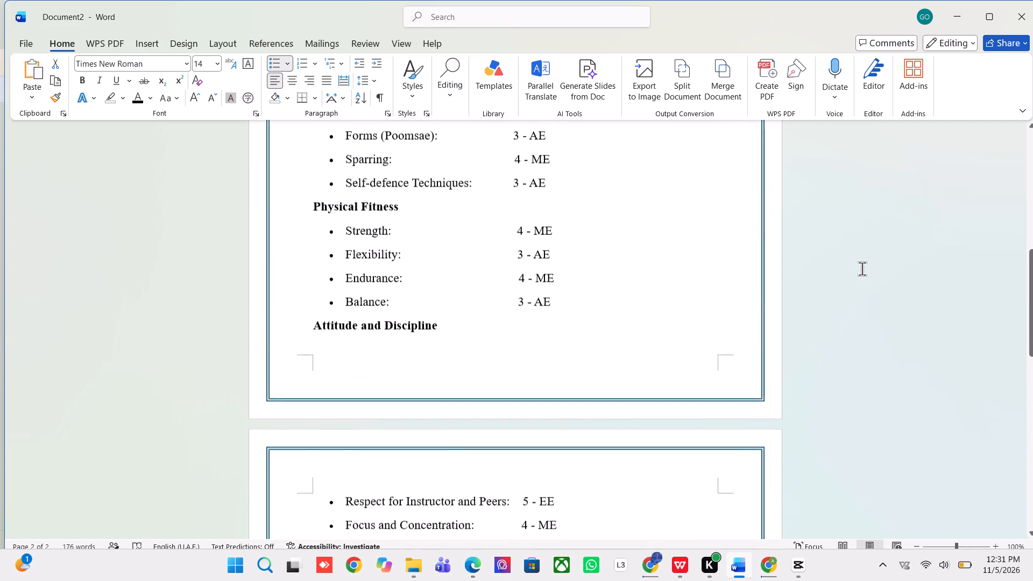
pyautogui.scroll(20, 862, 268)
pyautogui.scroll(8, 862, 268)
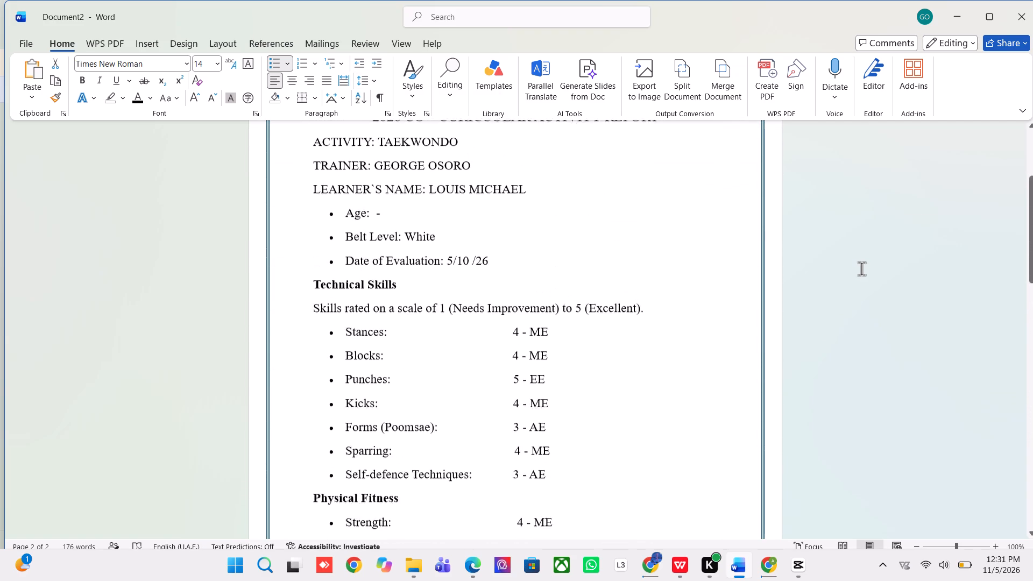
pyautogui.scroll(14, 861, 268)
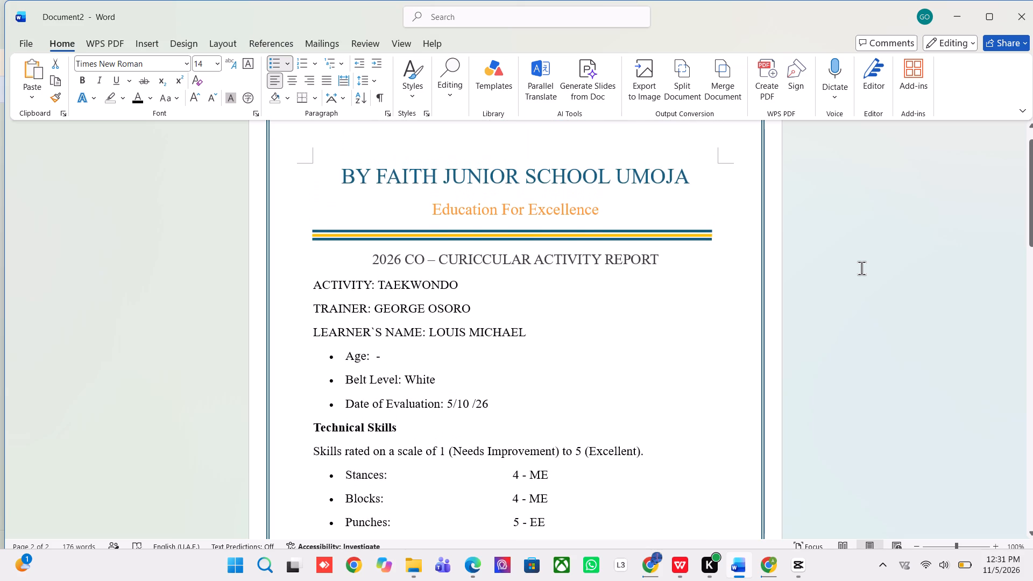
pyautogui.scroll(6, 861, 268)
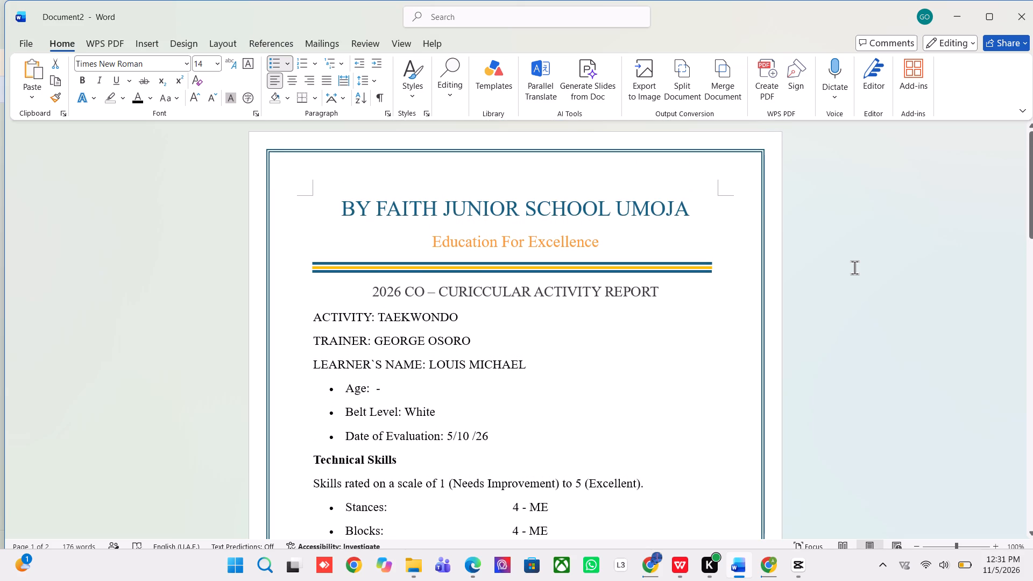
pyautogui.scroll(-9, 854, 266)
pyautogui.scroll(5, 854, 266)
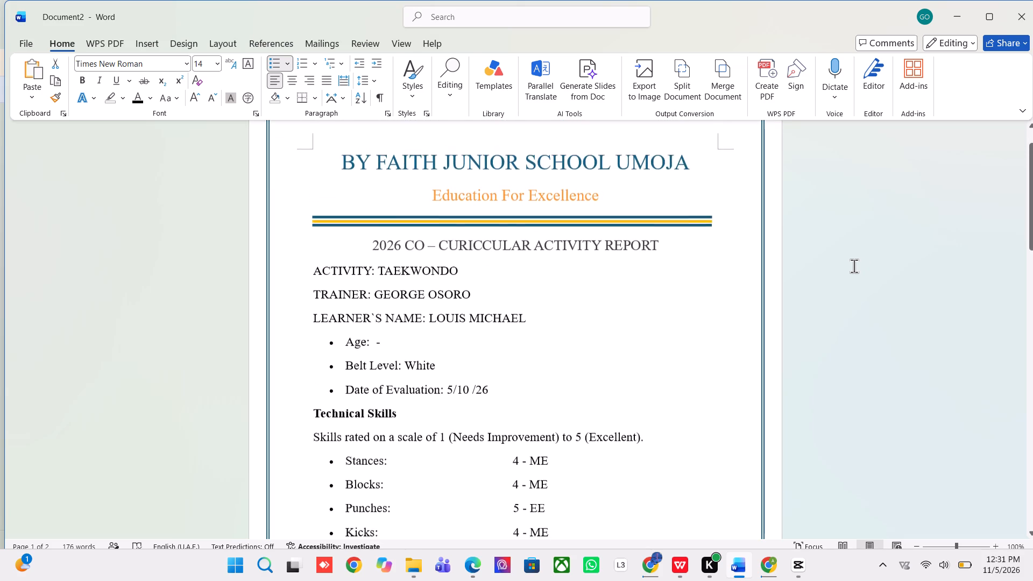
pyautogui.scroll(5, 854, 266)
pyautogui.scroll(-20, 854, 266)
pyautogui.scroll(-8, 854, 266)
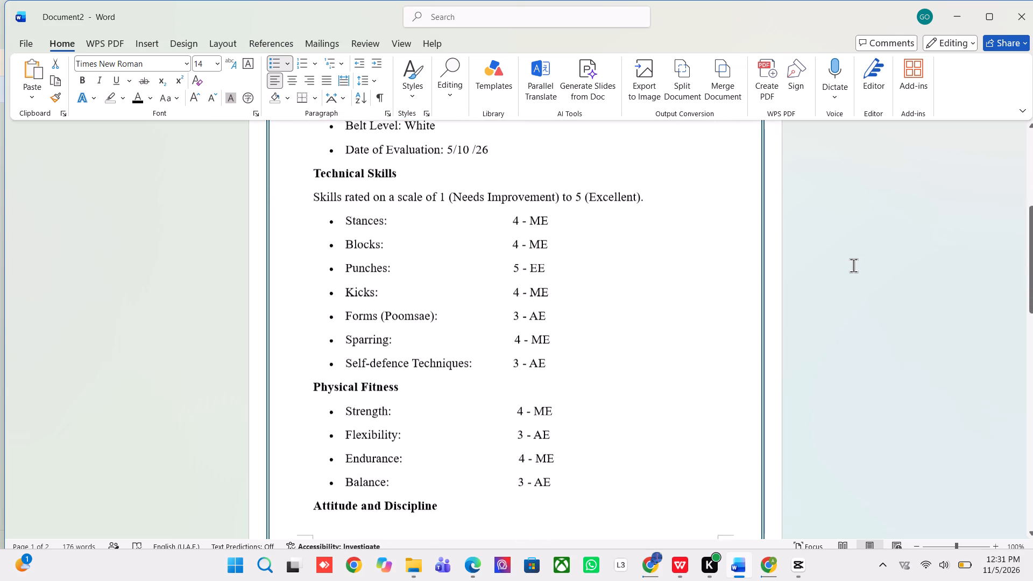
pyautogui.scroll(-20, 853, 265)
pyautogui.scroll(-8, 853, 265)
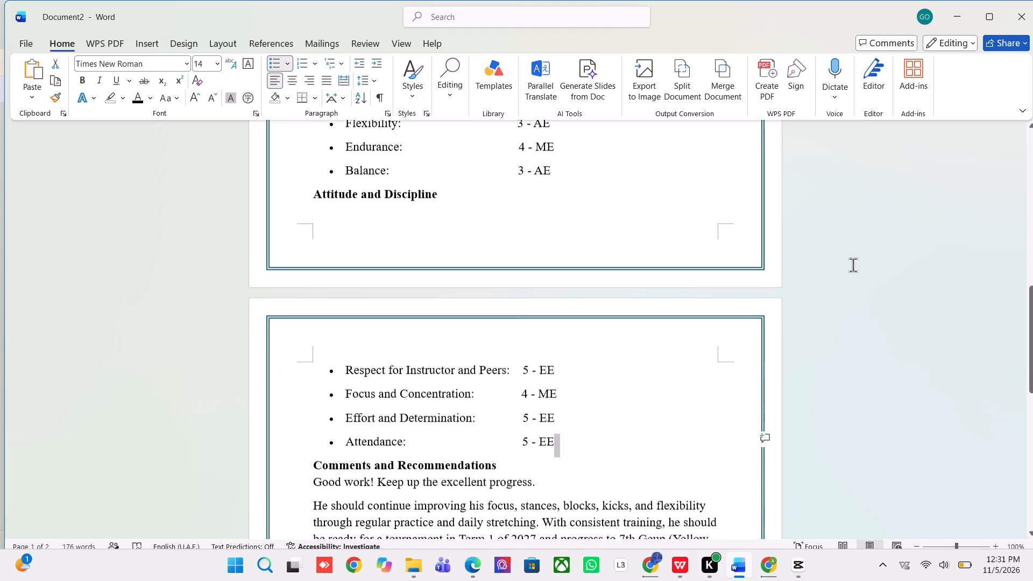
pyautogui.scroll(-7, 853, 265)
pyautogui.scroll(8, 853, 265)
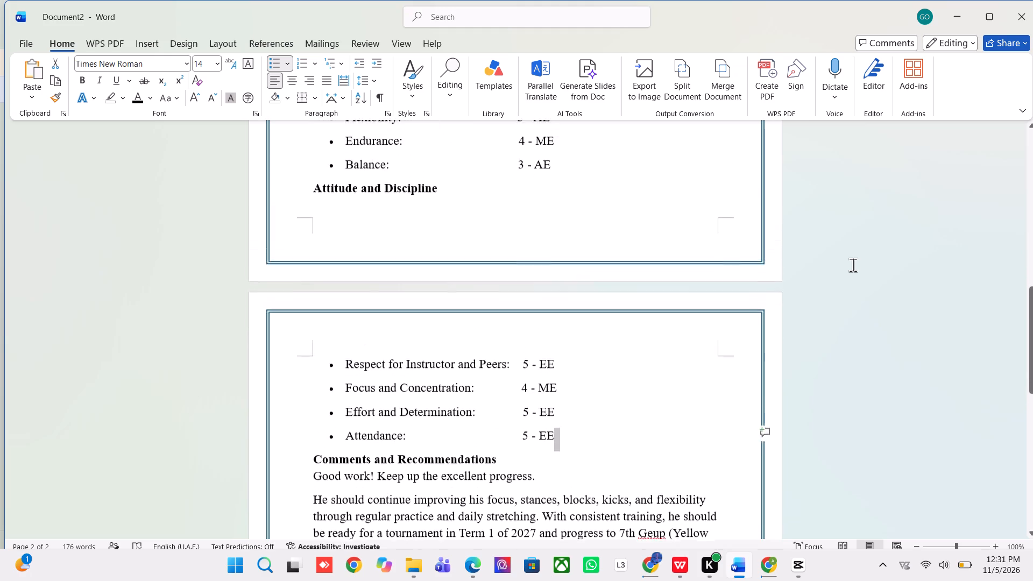
pyautogui.scroll(19, 853, 265)
pyautogui.scroll(2, 853, 265)
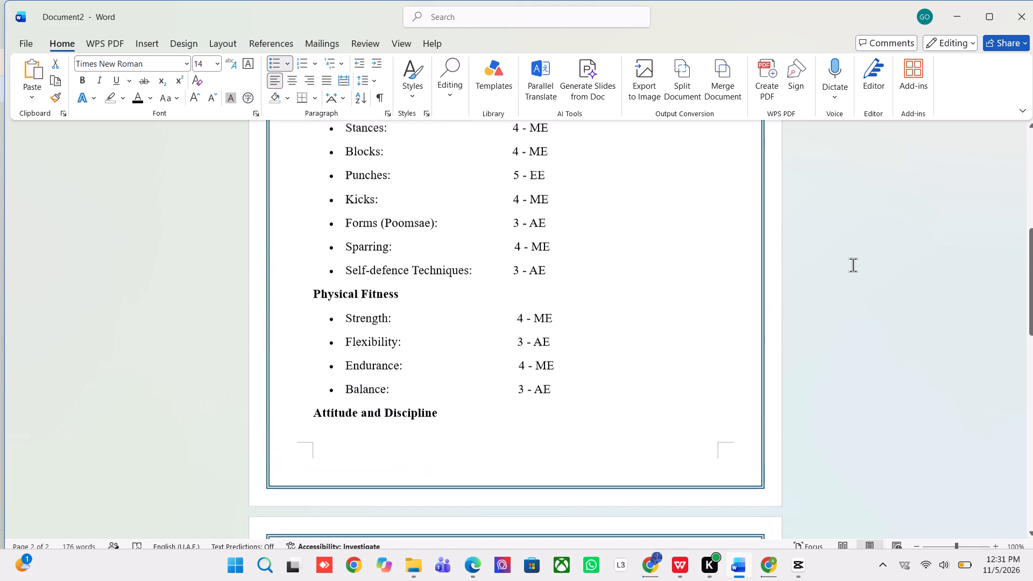
pyautogui.scroll(16, 853, 265)
pyautogui.scroll(5, 853, 265)
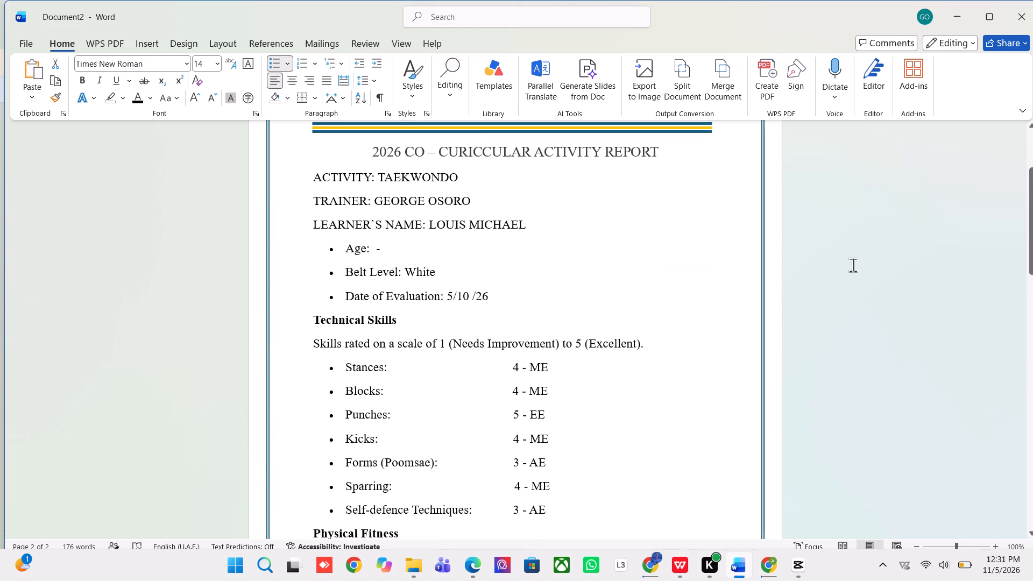
pyautogui.scroll(11, 853, 265)
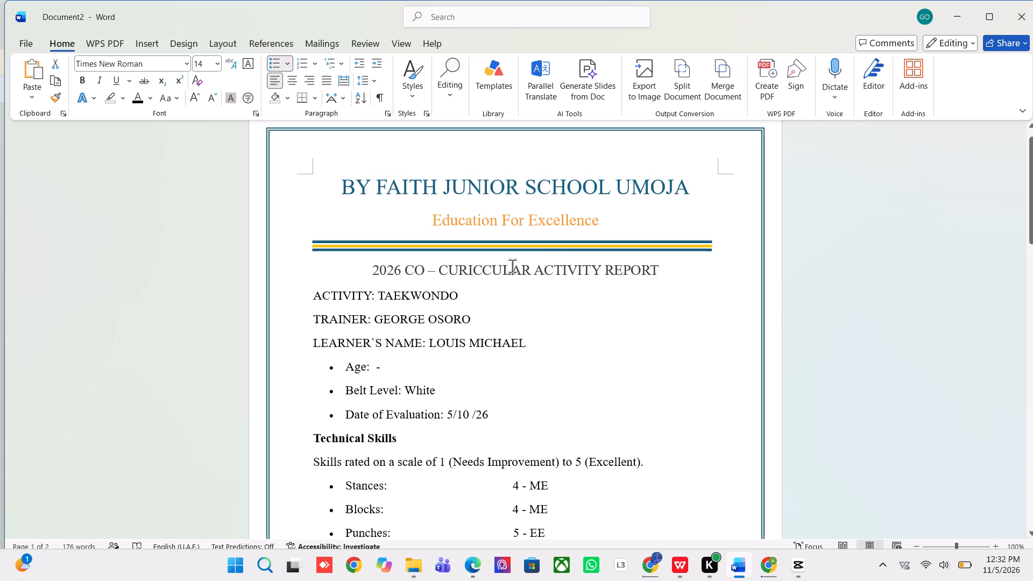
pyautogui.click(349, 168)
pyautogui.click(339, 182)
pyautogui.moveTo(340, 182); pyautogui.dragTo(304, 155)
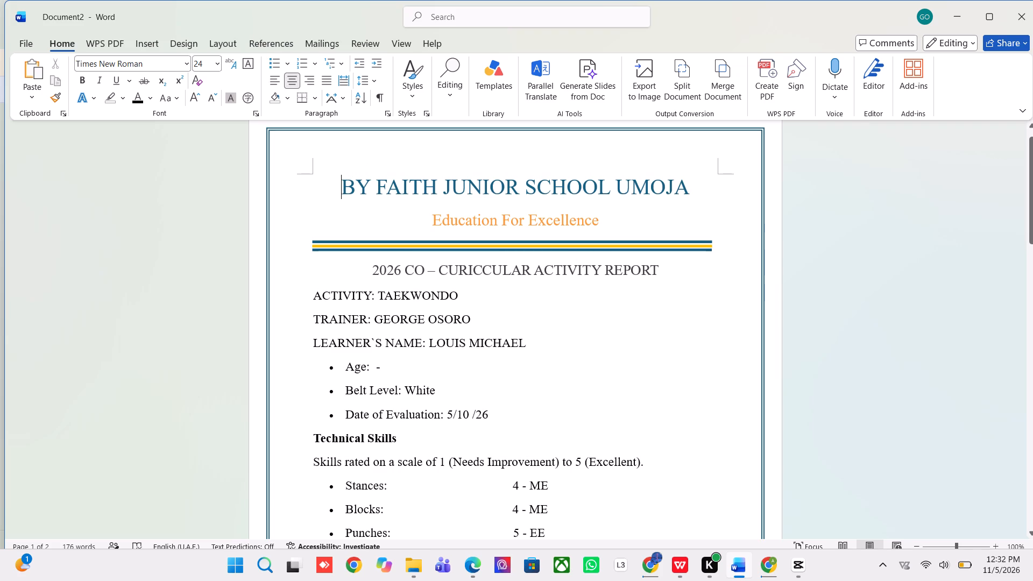
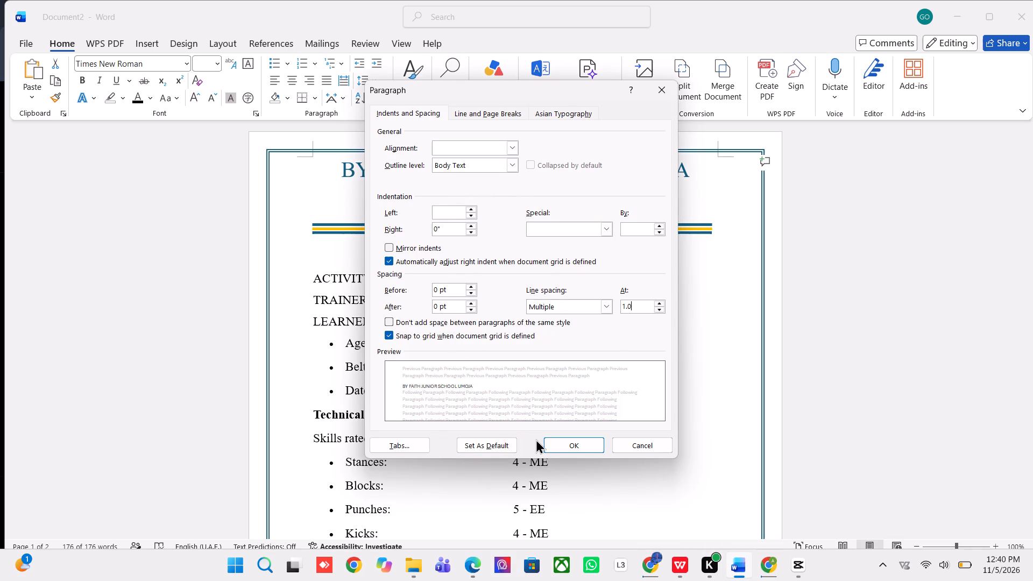
pyautogui.click(565, 445)
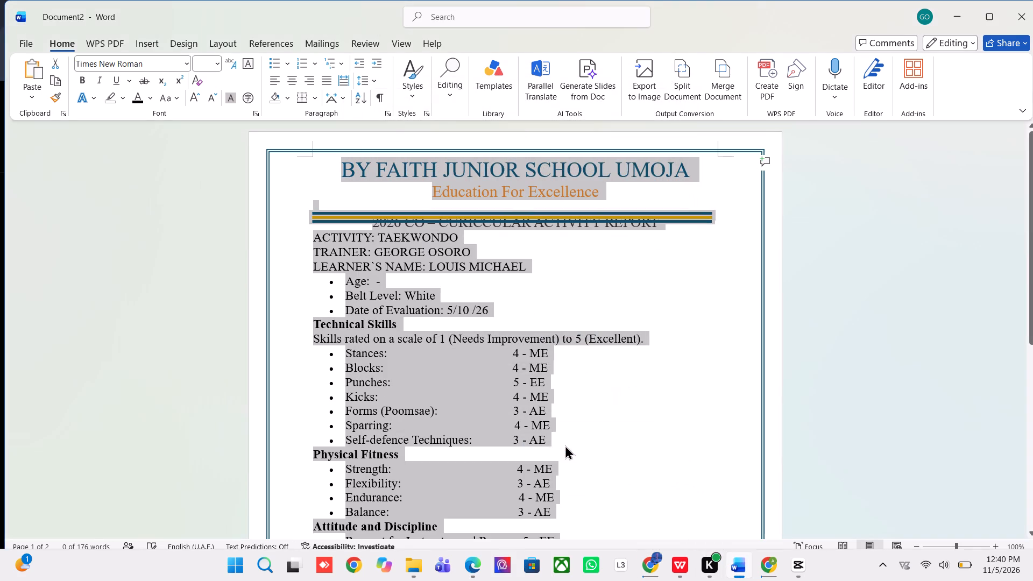
pyautogui.click(806, 339)
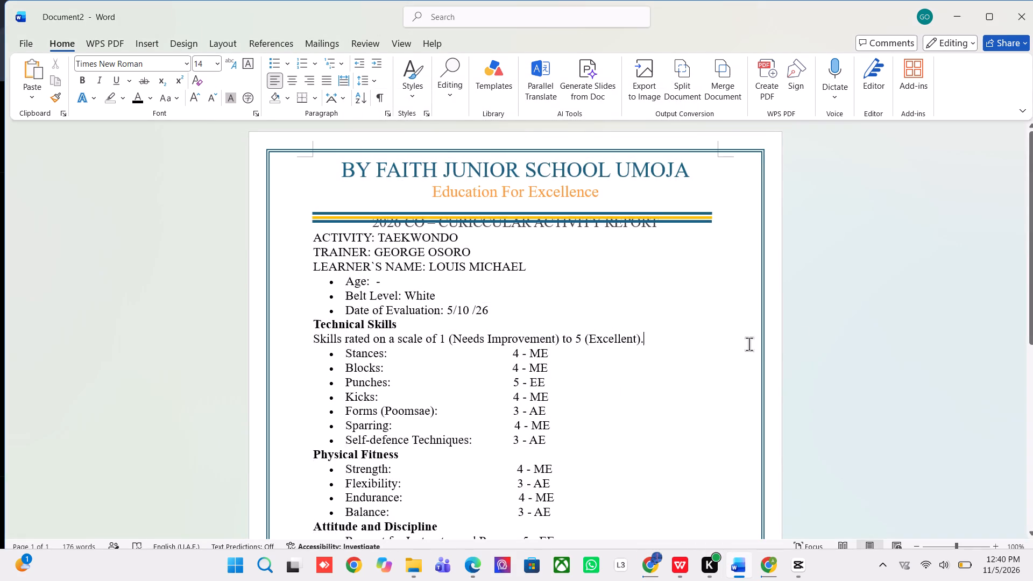
# Review the respaced Word report from heading to comments and compare its section spacing with the PEFA report in WPS Office.
pyautogui.scroll(-20, 598, 372)
pyautogui.scroll(-11, 589, 368)
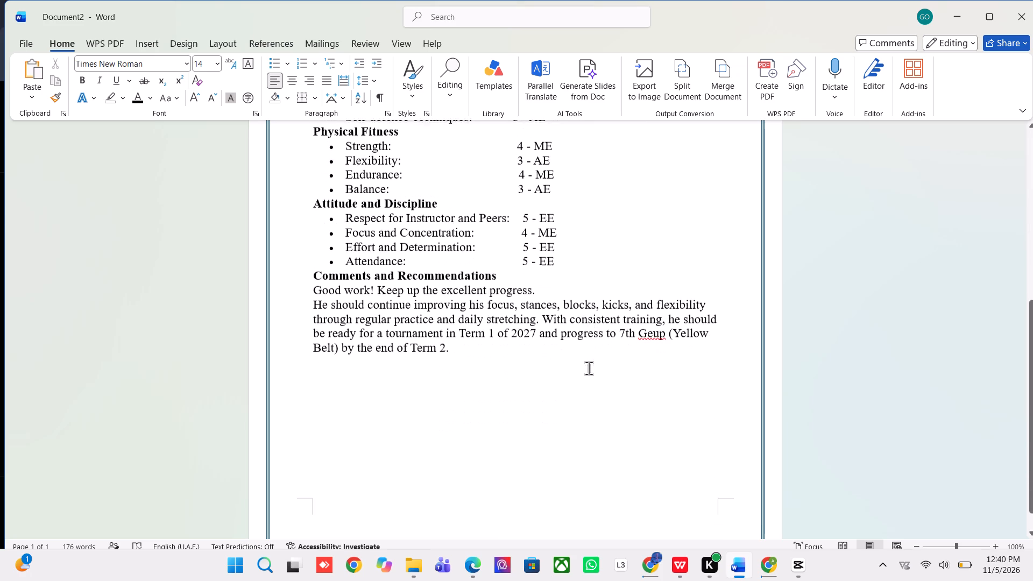
pyautogui.scroll(12, 560, 257)
pyautogui.scroll(10, 559, 257)
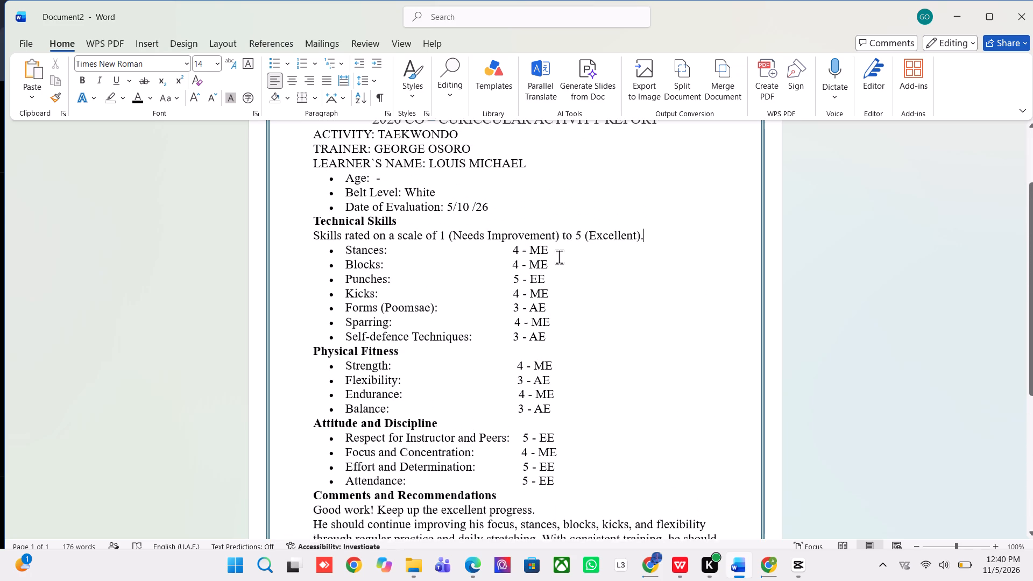
pyautogui.scroll(8, 559, 257)
pyautogui.click(540, 214)
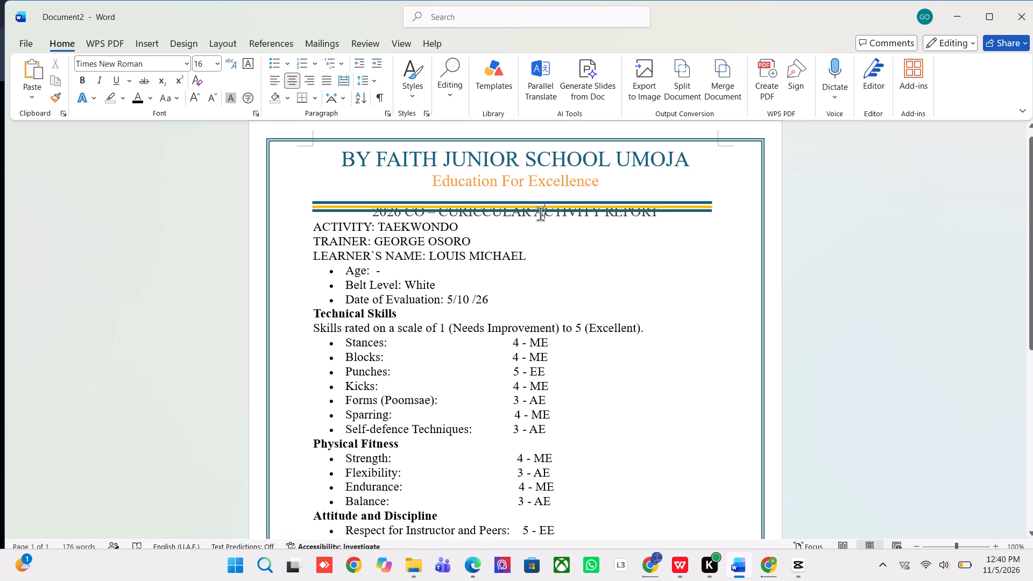
pyautogui.click(713, 203)
pyautogui.click(471, 228)
pyautogui.click(319, 228)
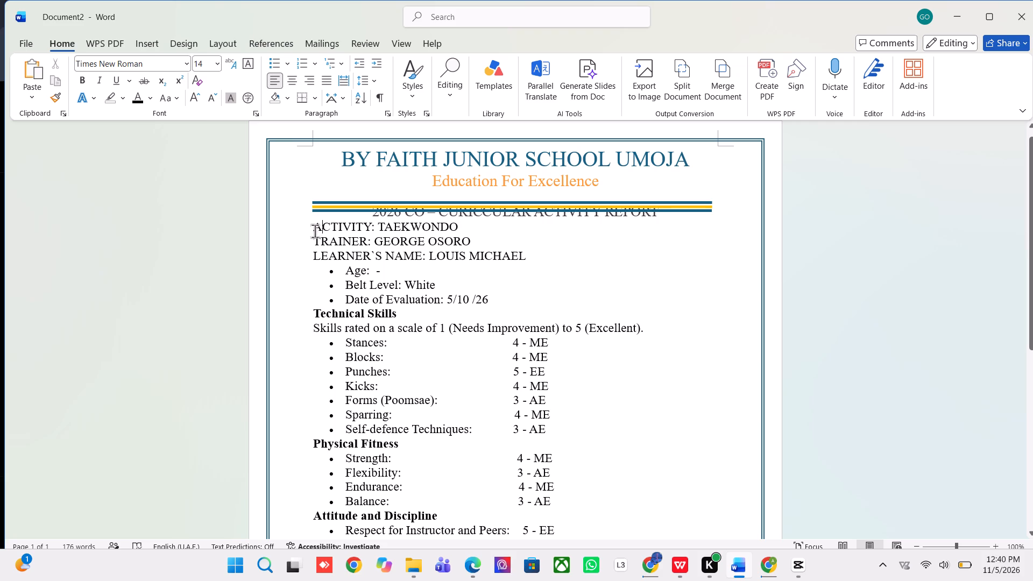
pyautogui.click(315, 230)
pyautogui.click(675, 569)
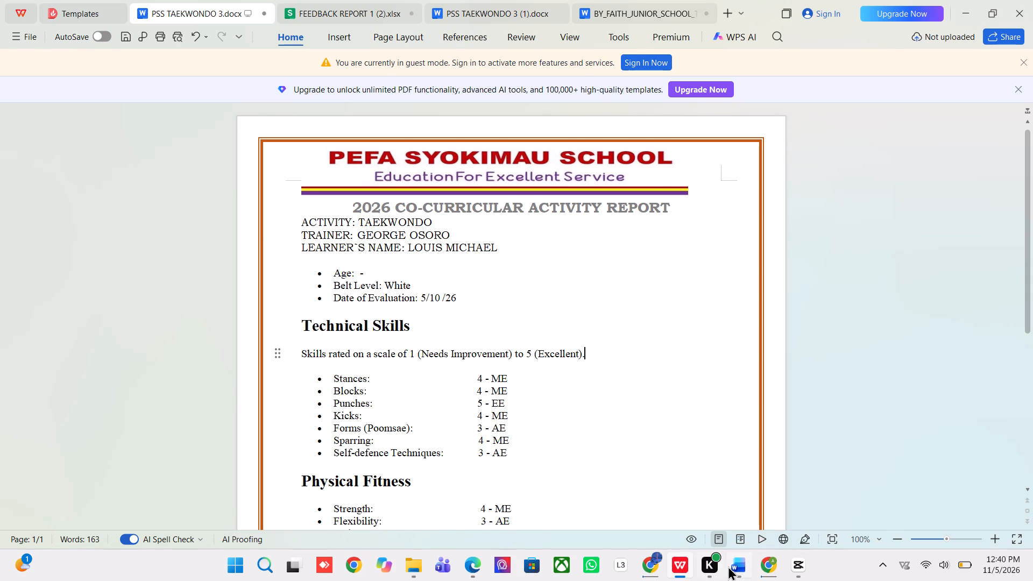
# In Word, insert an unbulleted blank line before the Technical Skills heading and another before the Physical Fitness heading.
pyautogui.click(728, 566)
pyautogui.click(493, 301)
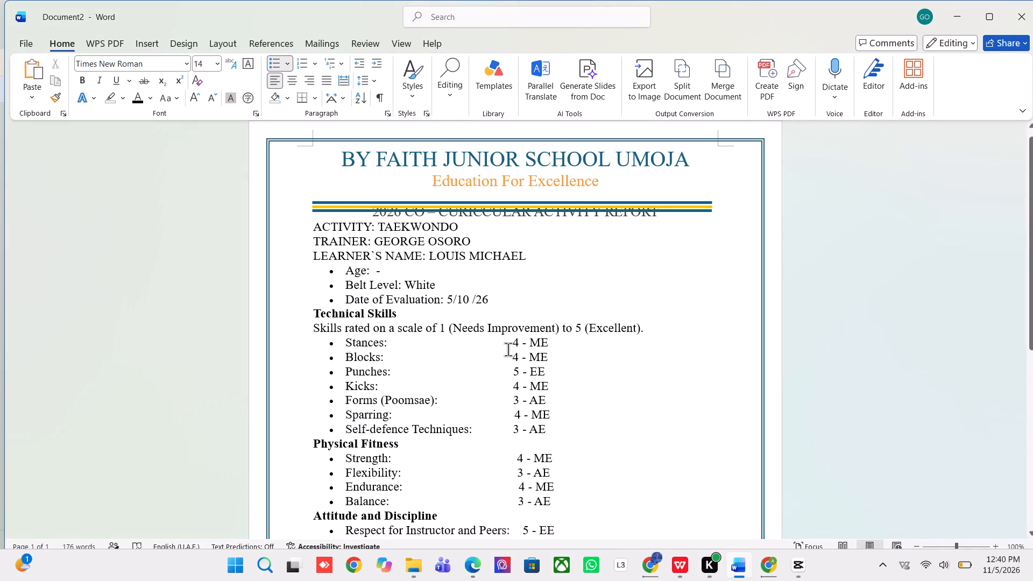
pyautogui.press('Return')
pyautogui.press('BackSpace')
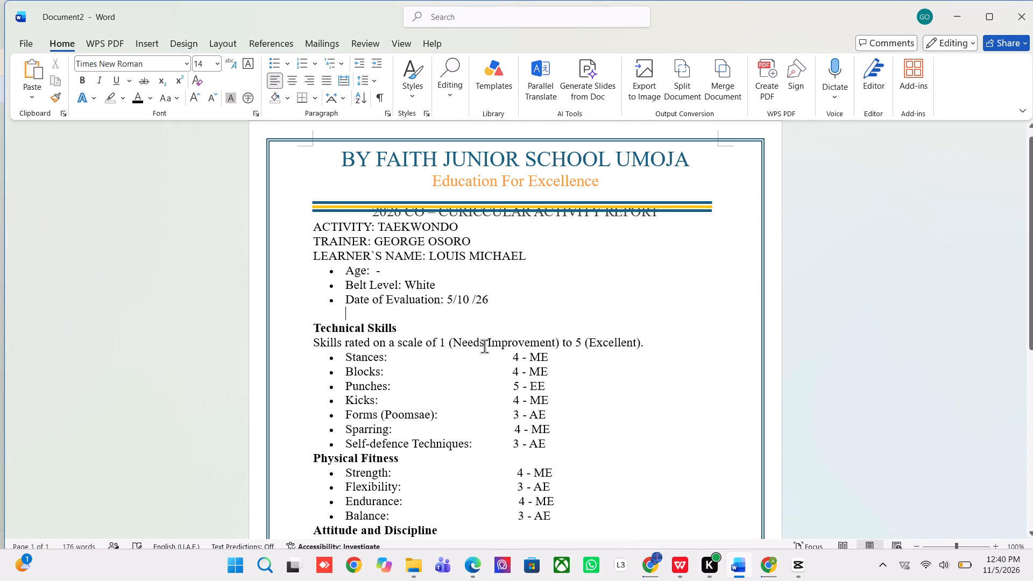
pyautogui.scroll(-6, 497, 381)
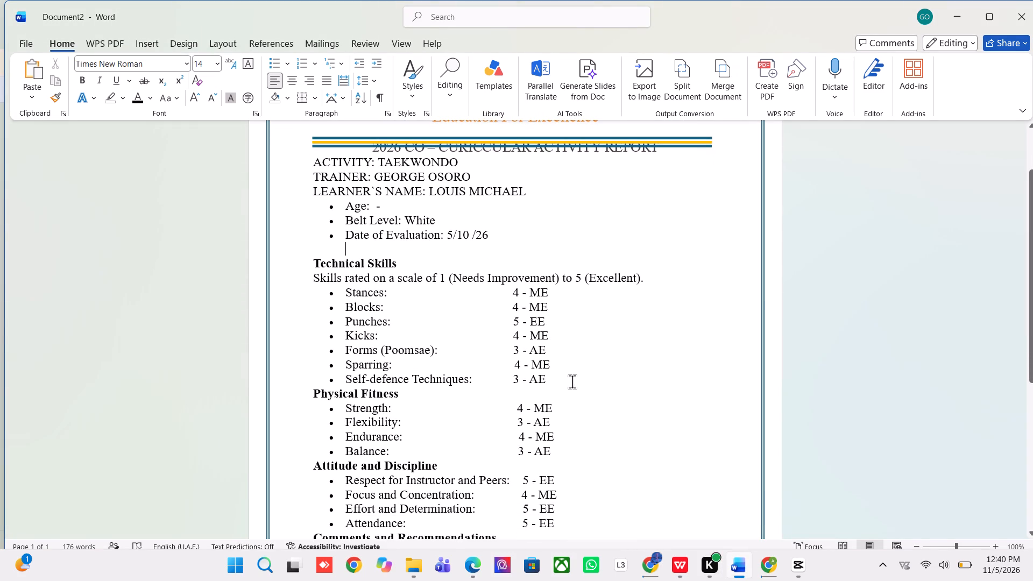
pyautogui.click(569, 381)
pyautogui.press('Return')
pyautogui.press('Return')
# Insert an unbulleted blank line before the Attitude and Discipline heading and another before the Comments and Recommendations heading.
pyautogui.scroll(-2, 445, 425)
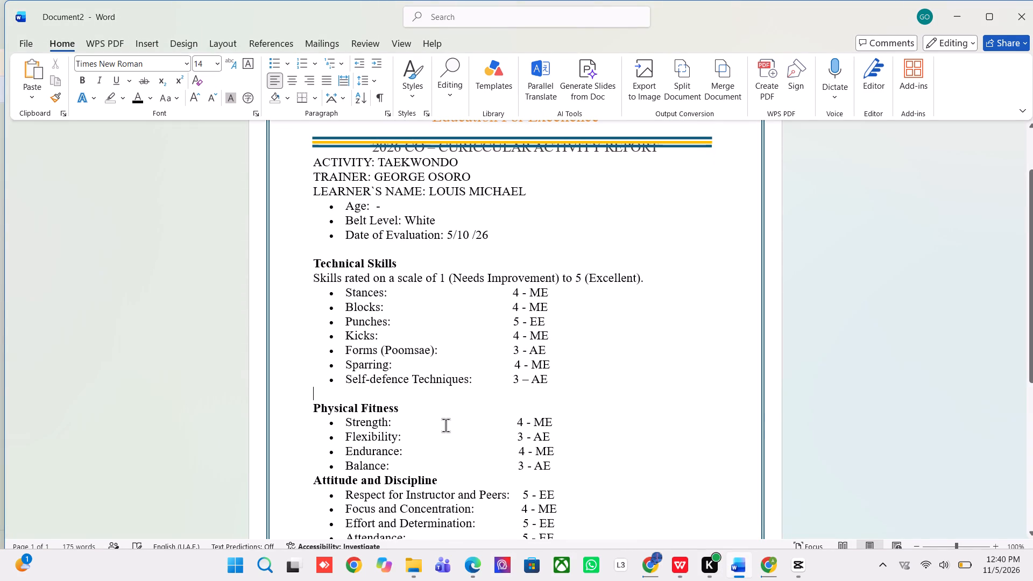
pyautogui.scroll(-3, 445, 425)
pyautogui.click(554, 410)
pyautogui.press('Return')
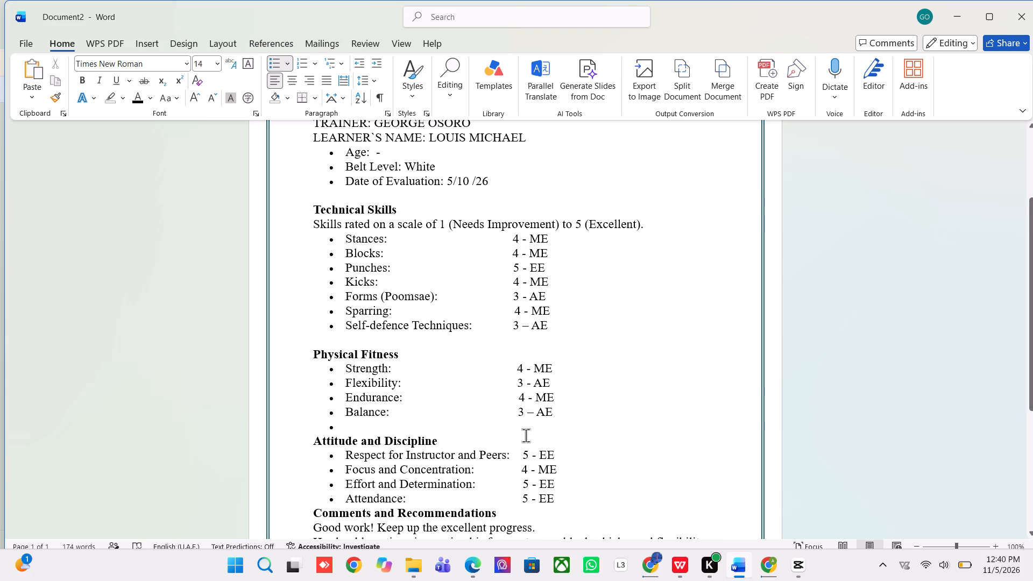
pyautogui.press('Return')
pyautogui.scroll(-2, 526, 443)
pyautogui.scroll(-5, 579, 449)
pyautogui.click(561, 421)
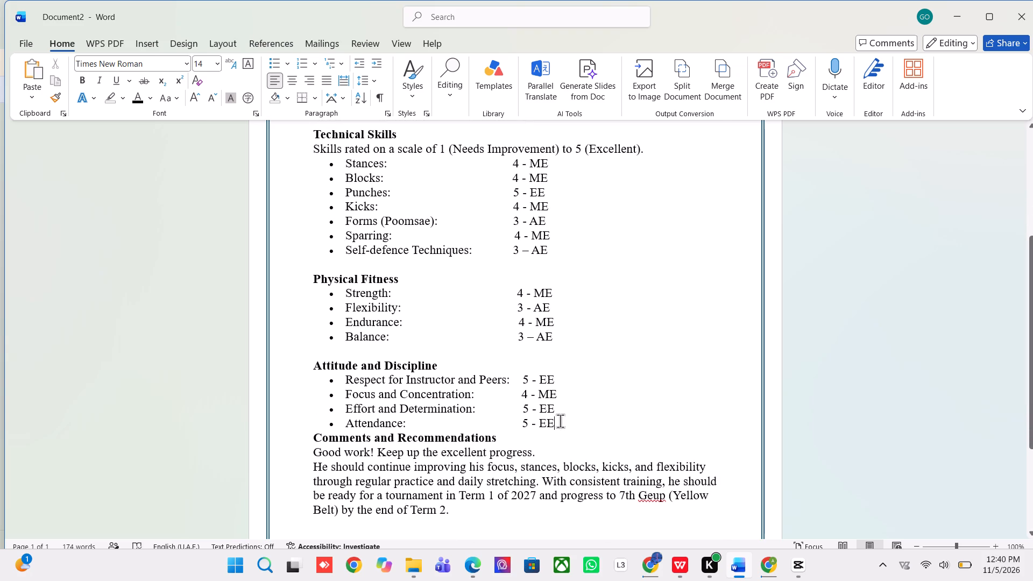
pyautogui.press('Return')
pyautogui.press('Return')
# Insert a blank line between the 2026 co-curricular activity report heading and the ACTIVITY: TAEKWONDO line.
pyautogui.scroll(3, 548, 449)
pyautogui.scroll(-9, 548, 449)
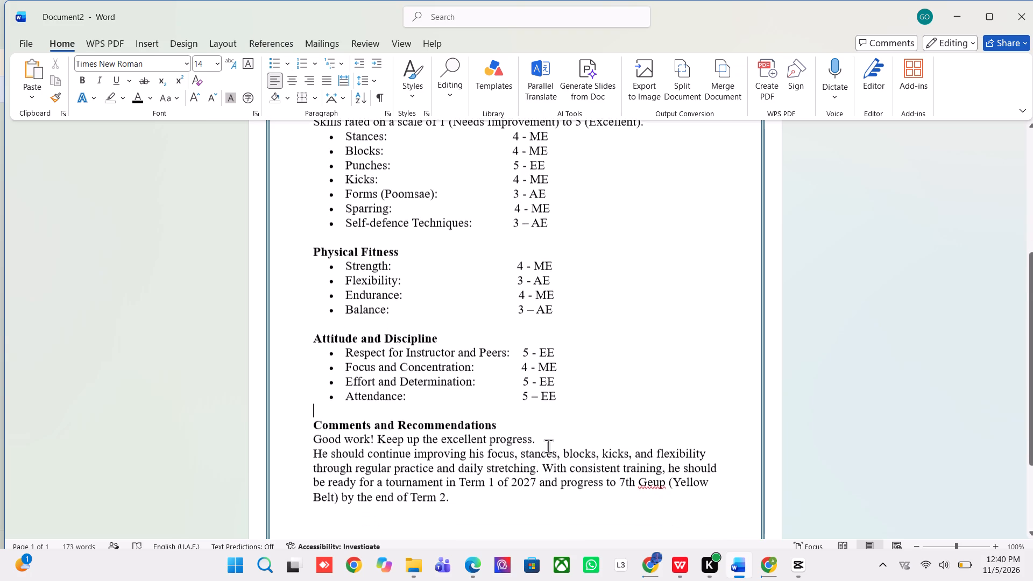
pyautogui.scroll(-4, 548, 446)
pyautogui.scroll(20, 548, 445)
pyautogui.scroll(5, 548, 445)
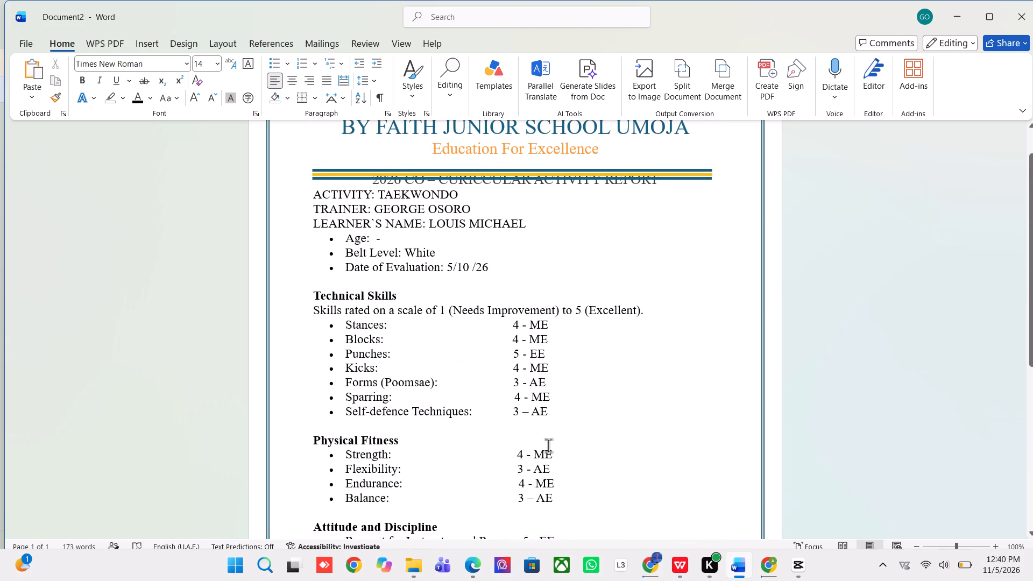
pyautogui.scroll(5, 548, 445)
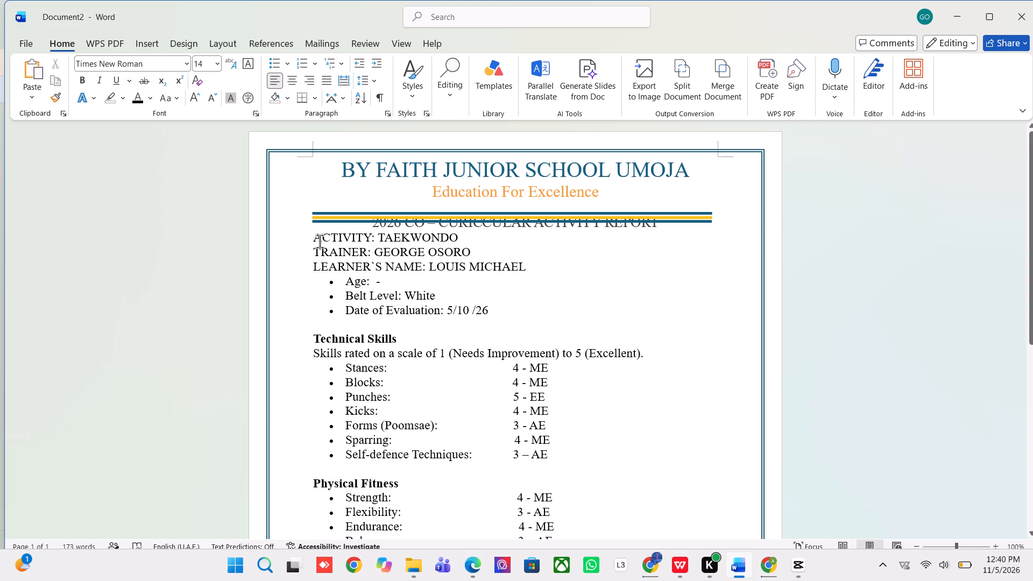
pyautogui.click(316, 241)
pyautogui.press('Return')
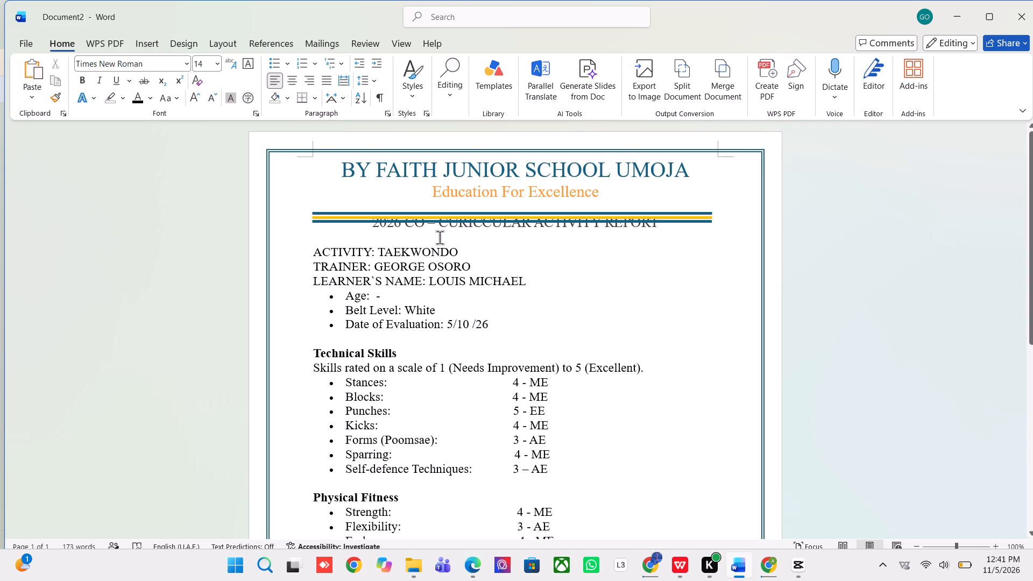
# Move the upper blue and yellow lines slightly above the 2026 activity report heading, and the lower blue line beneath it.
pyautogui.moveTo(448, 212); pyautogui.dragTo(448, 207)
pyautogui.moveTo(445, 216); pyautogui.dragTo(445, 212)
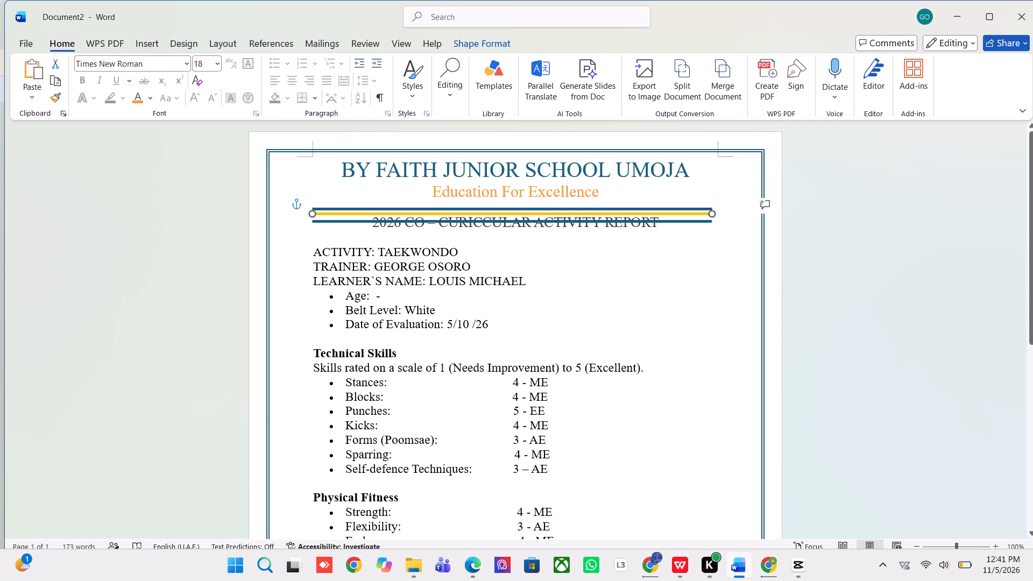
pyautogui.moveTo(445, 212); pyautogui.dragTo(445, 211)
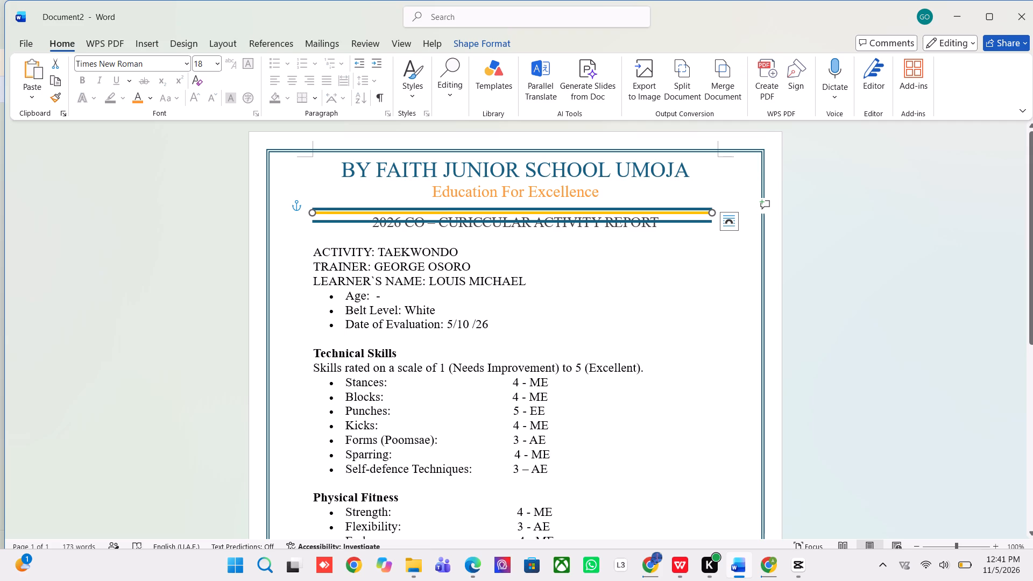
pyautogui.moveTo(442, 221); pyautogui.dragTo(441, 234)
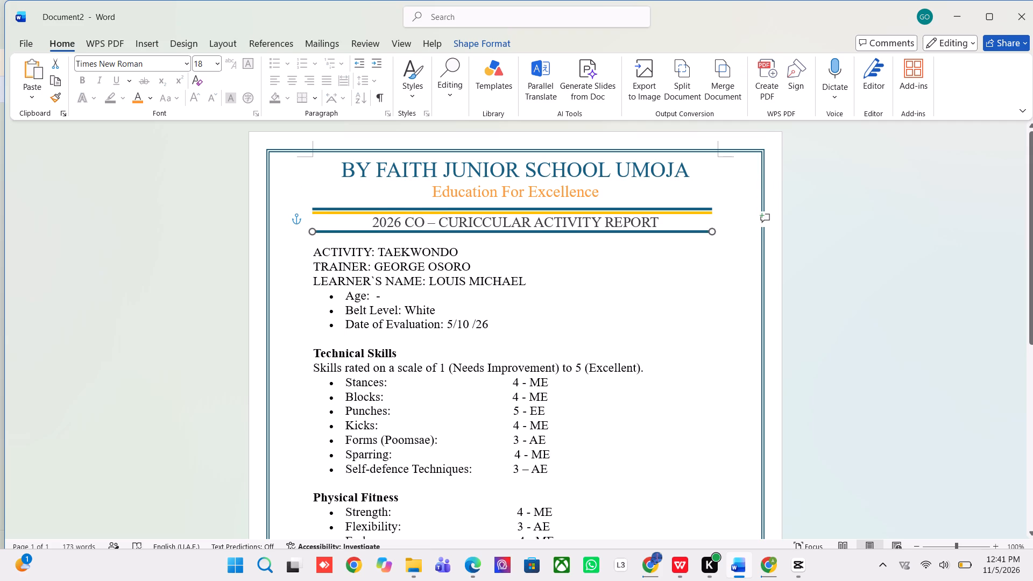
pyautogui.moveTo(441, 234); pyautogui.dragTo(443, 244)
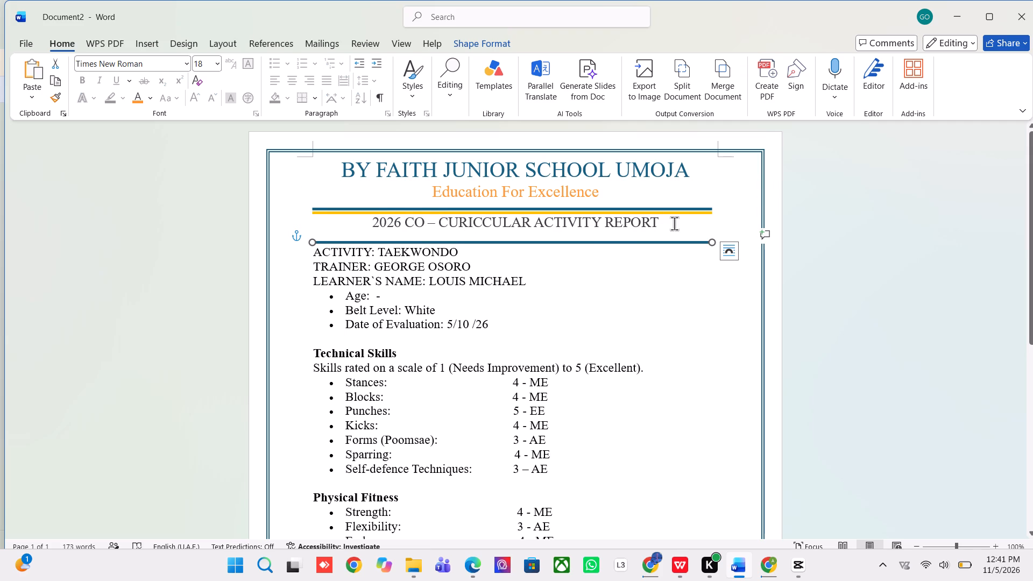
# Copy the 2026 CO – CURICCULAR ACTIVITY REPORT heading, and delete it from between the header lines.
pyautogui.moveTo(674, 223); pyautogui.dragTo(374, 225)
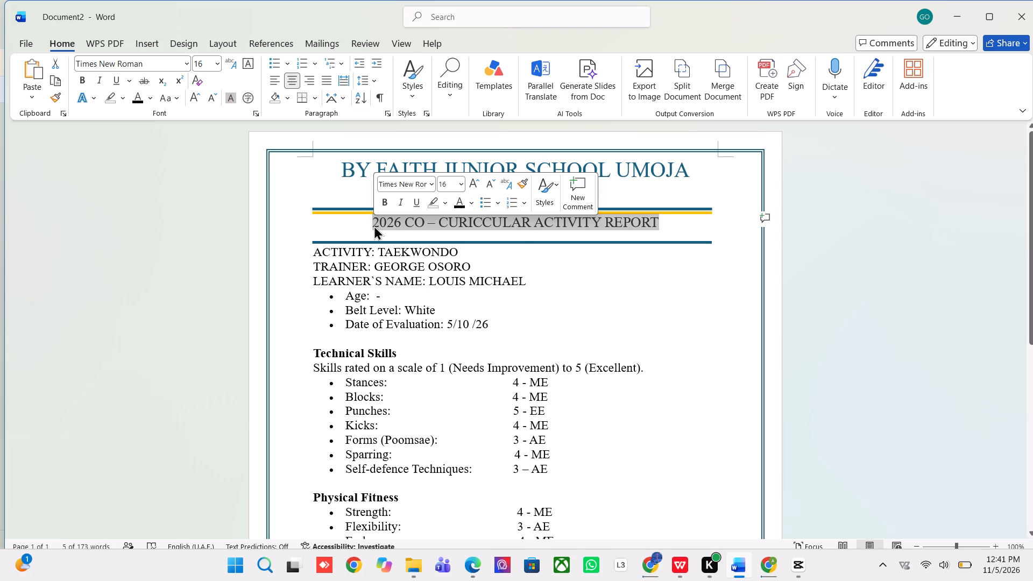
pyautogui.rightClick(374, 225)
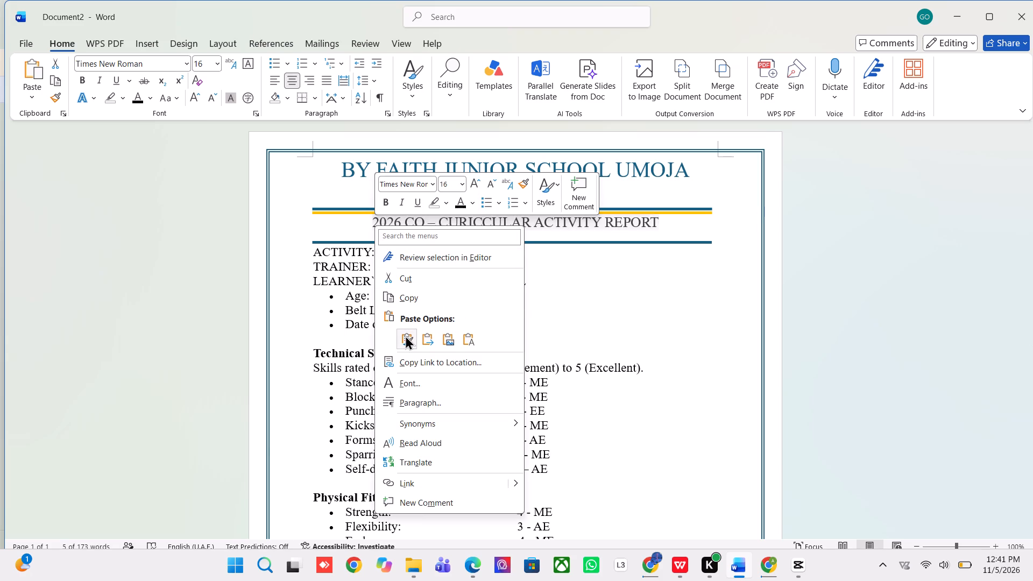
pyautogui.click(400, 297)
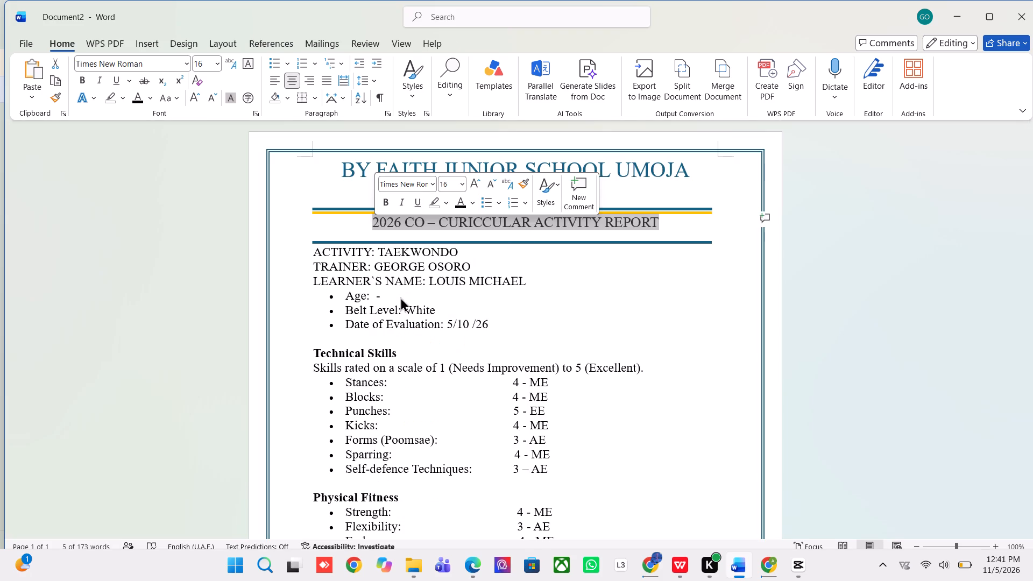
pyautogui.click(597, 298)
pyautogui.moveTo(663, 219); pyautogui.dragTo(381, 225)
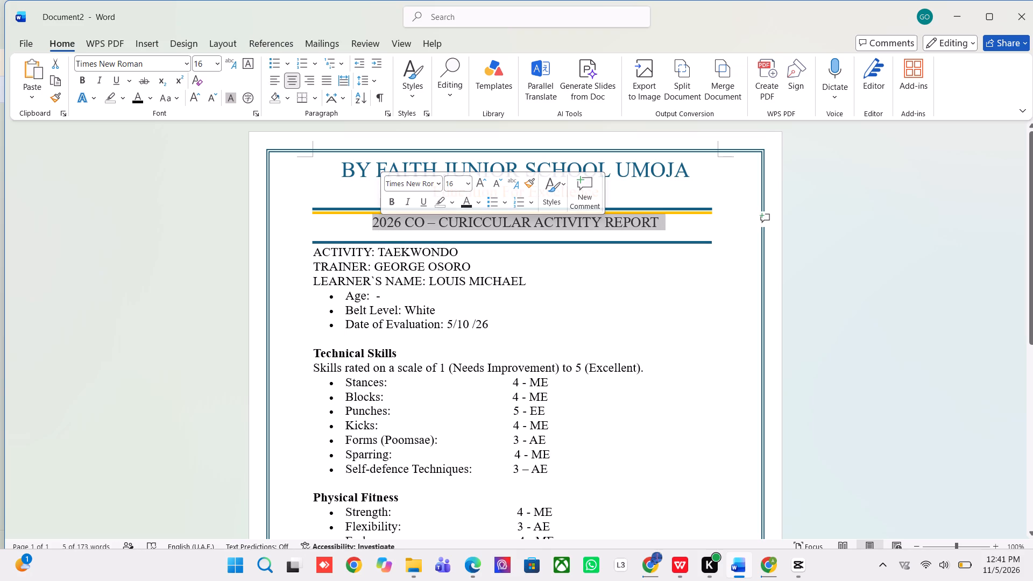
pyautogui.press('BackSpace')
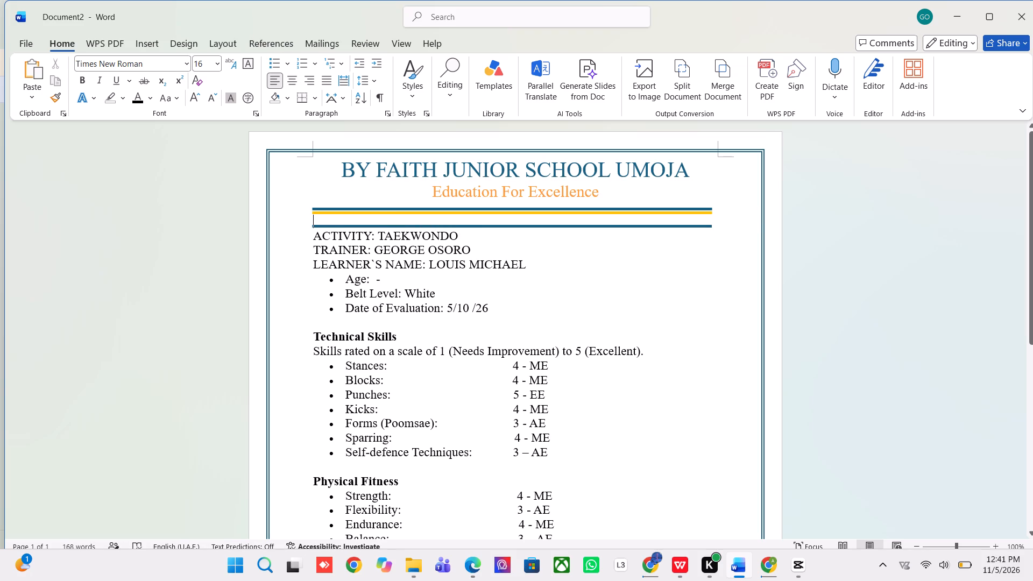
# Move the lower blue line directly beneath the yellow line and level its ends, following the PEFA report's header in WPS Office.
pyautogui.moveTo(464, 226); pyautogui.dragTo(463, 217)
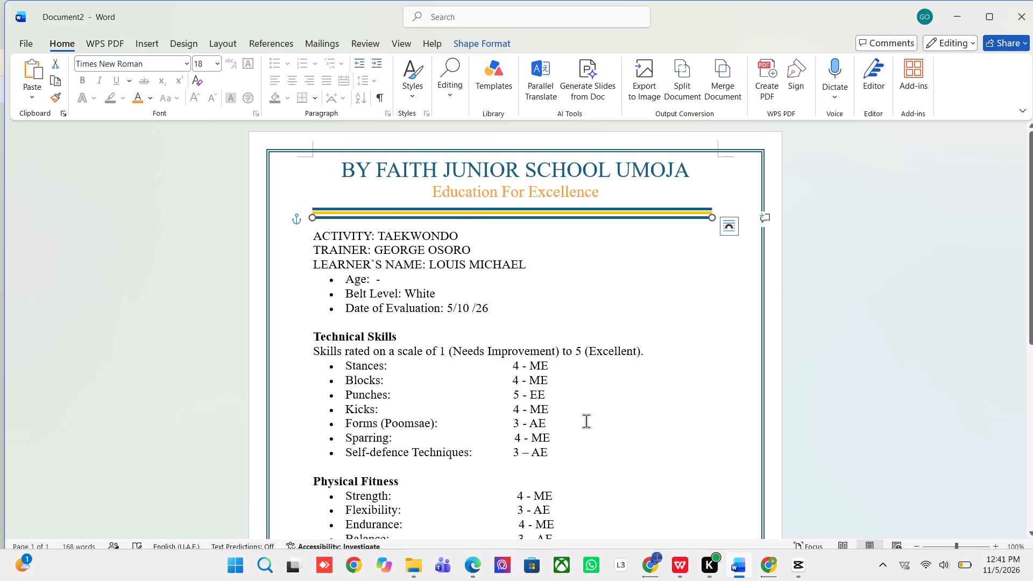
pyautogui.click(681, 561)
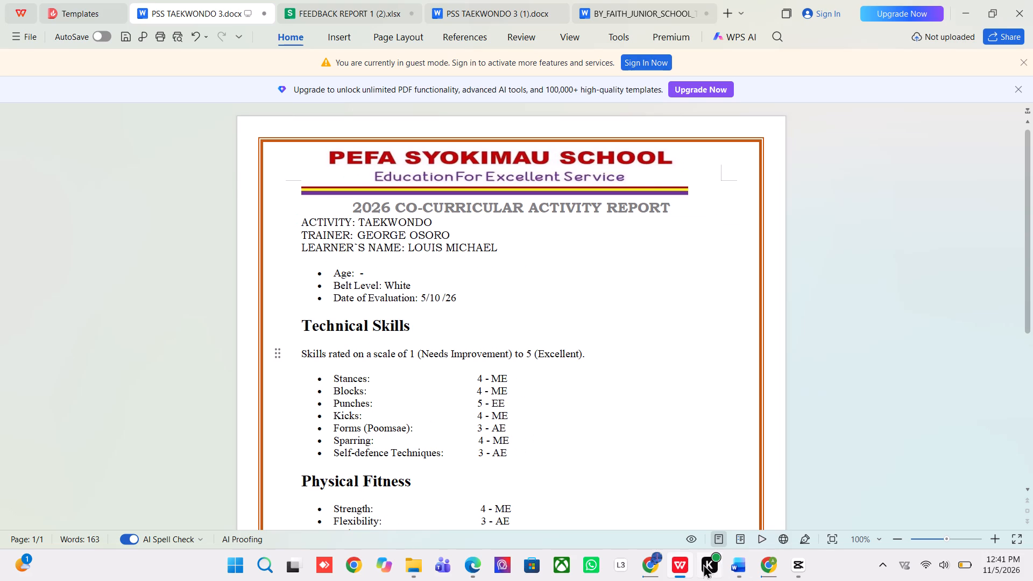
pyautogui.click(732, 563)
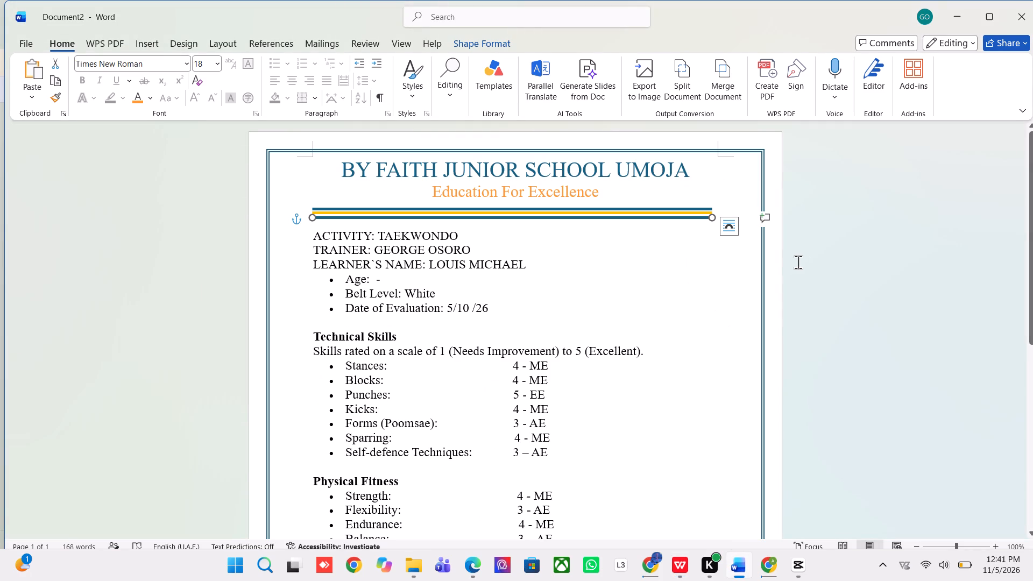
pyautogui.click(689, 216)
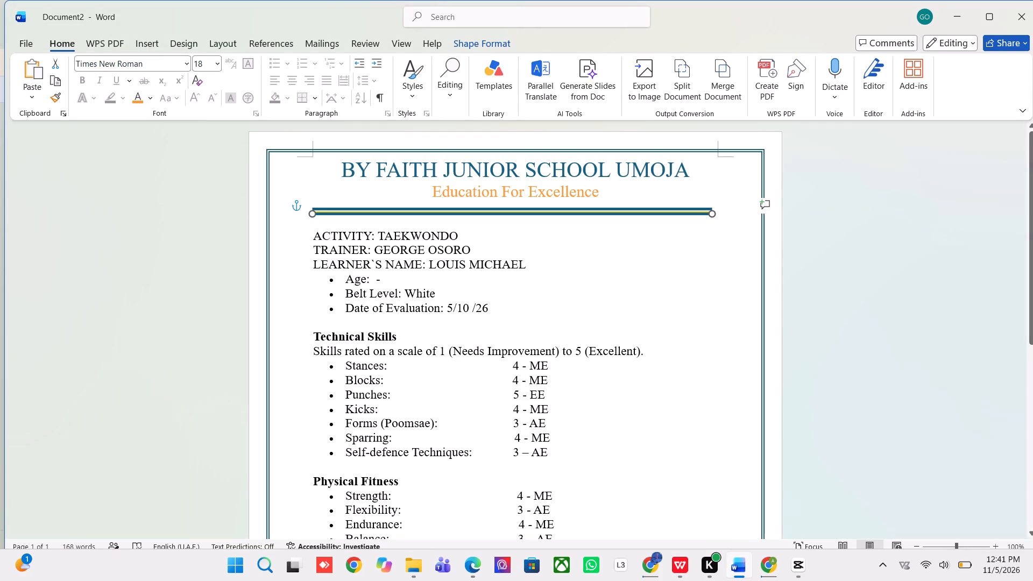
pyautogui.click(710, 217)
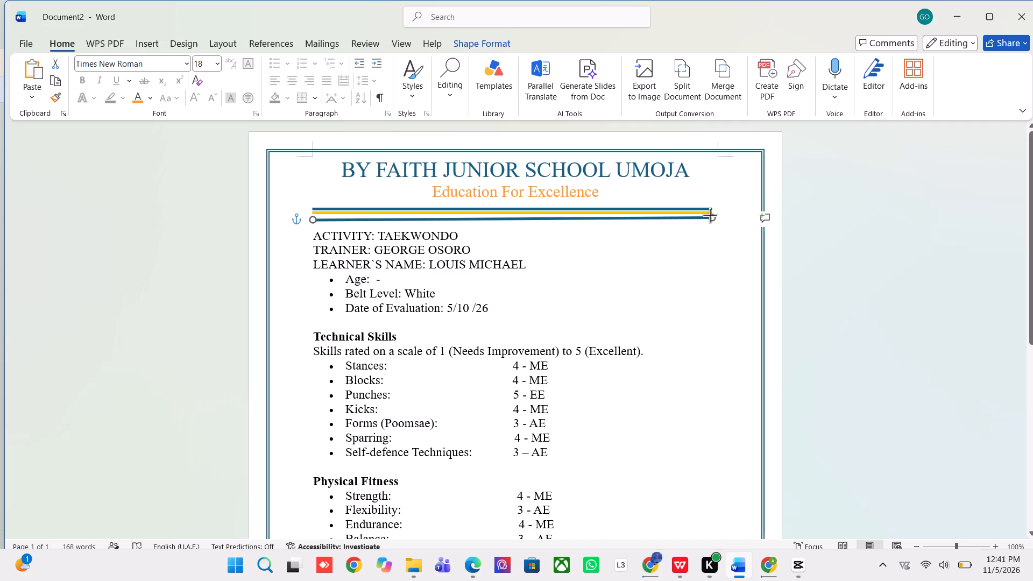
pyautogui.click(797, 230)
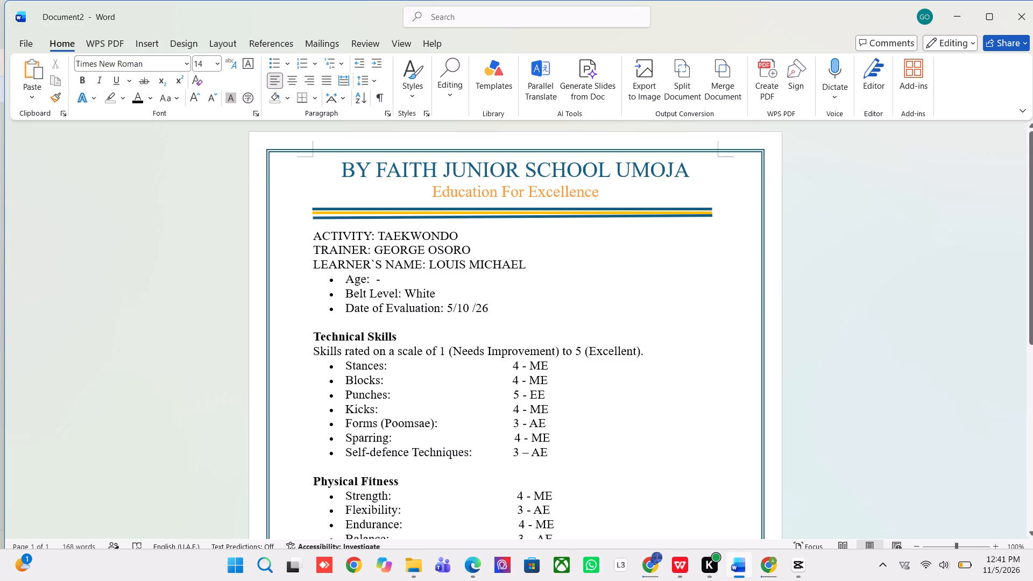
pyautogui.click(314, 217)
pyautogui.click(312, 216)
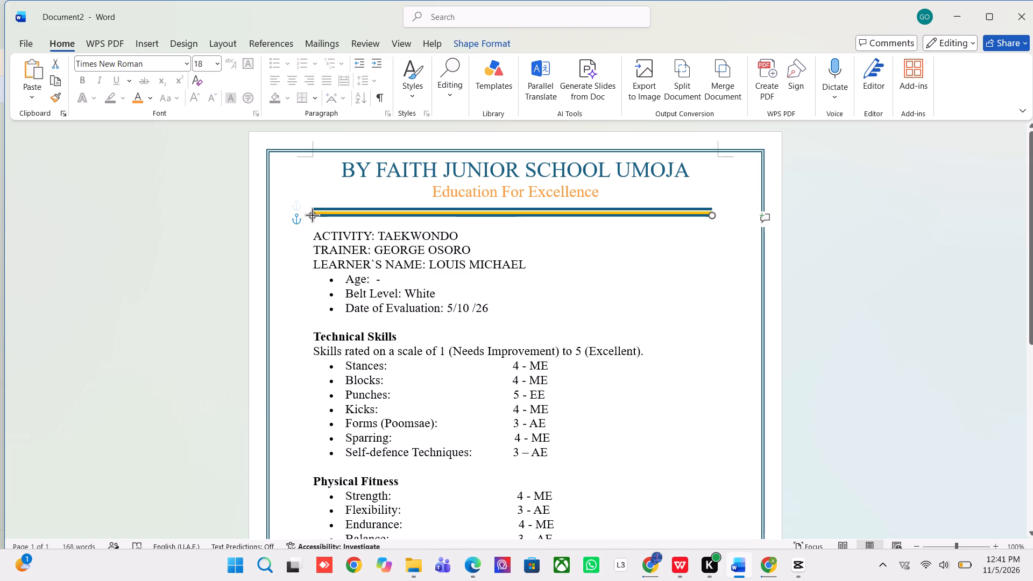
pyautogui.click(874, 279)
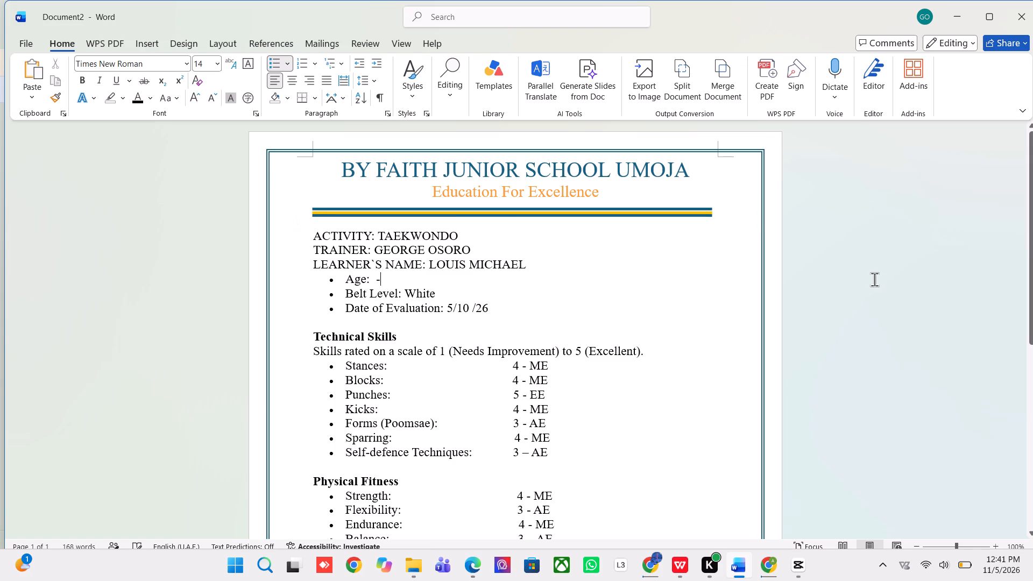
# Paste the copied 2026 activity report heading before ACTIVITY: TAEKWONDO, below the three header lines, without an extra blank line above it.
pyautogui.click(715, 219)
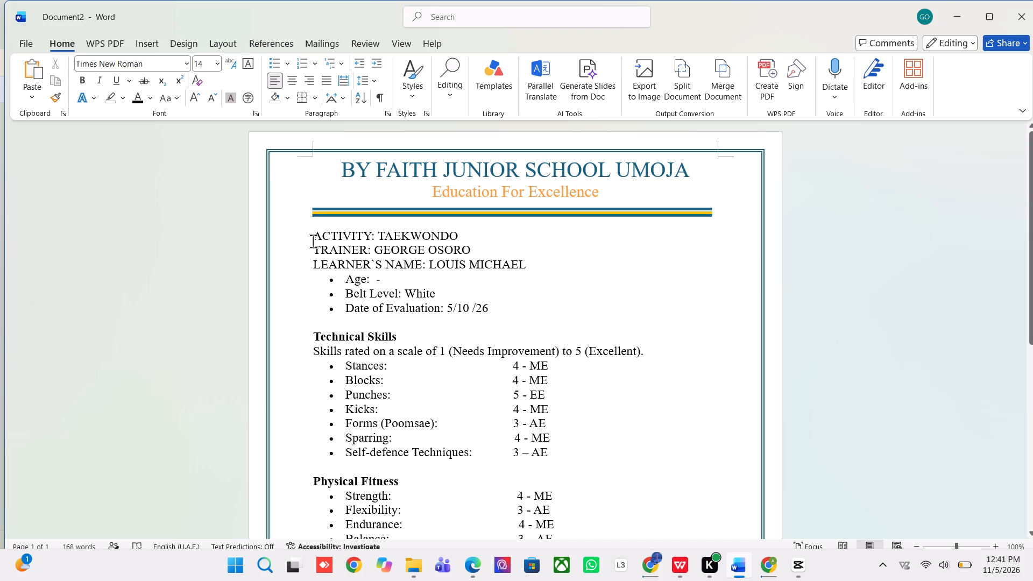
pyautogui.press('Return')
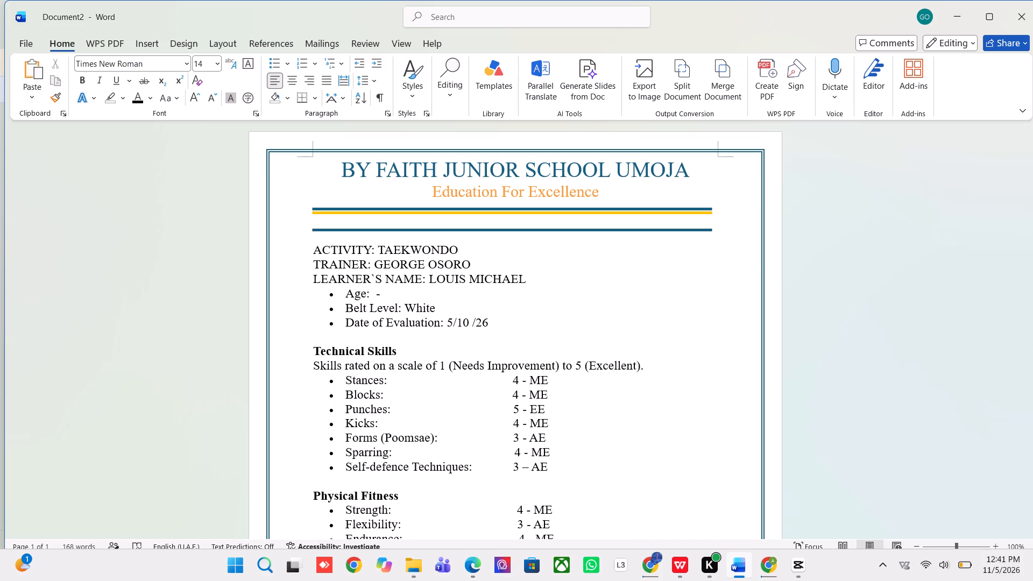
pyautogui.press('BackSpace')
pyautogui.click(310, 232)
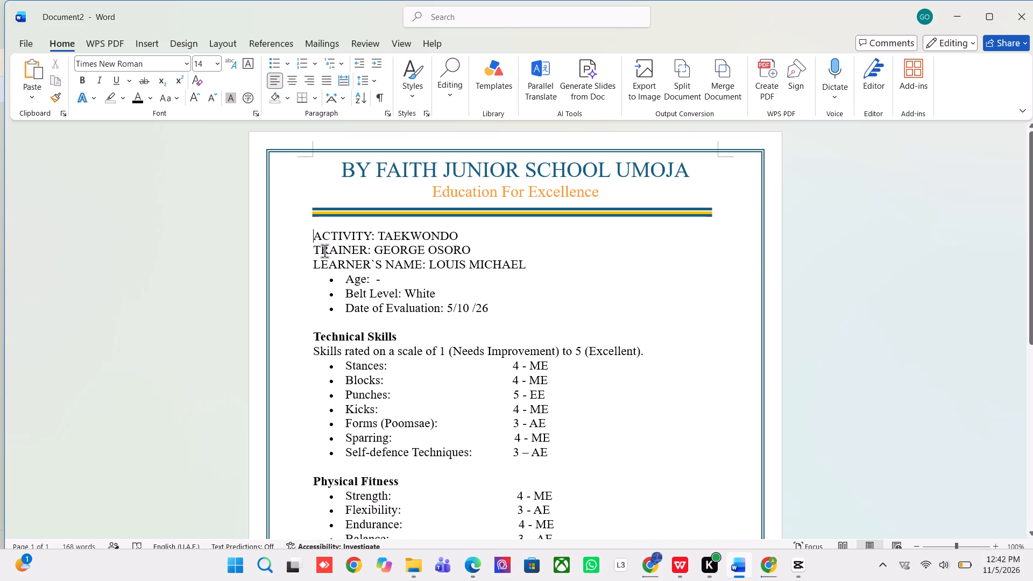
pyautogui.press('Return')
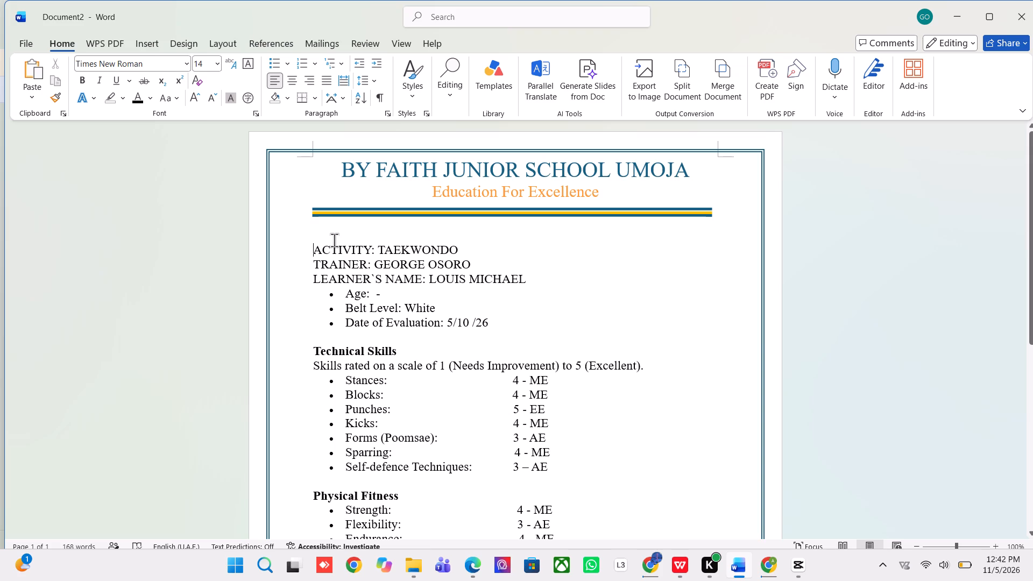
pyautogui.write('20')
pyautogui.press('BackSpace')
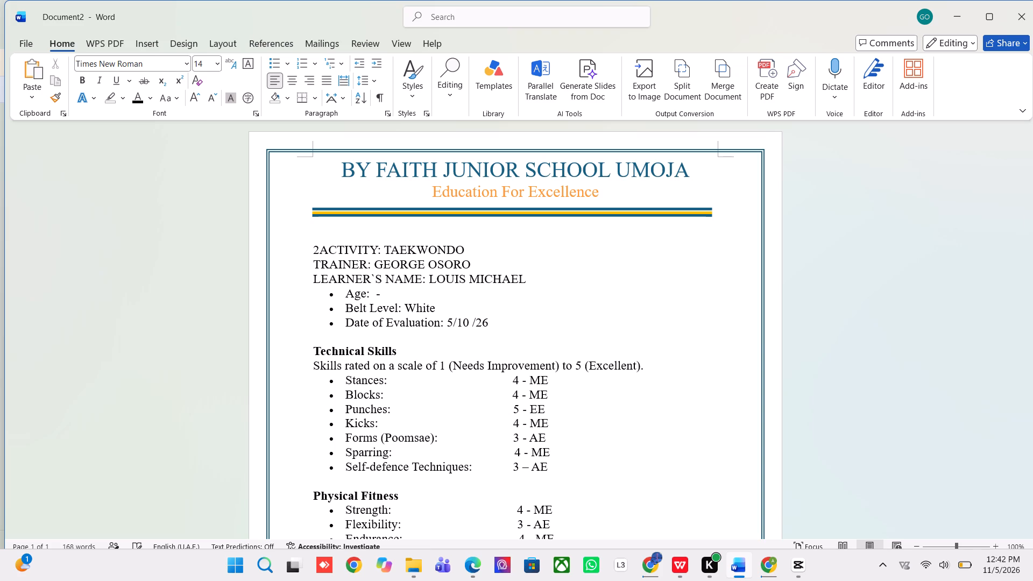
pyautogui.press('BackSpace')
pyautogui.hotkey('ctrl', 'v')
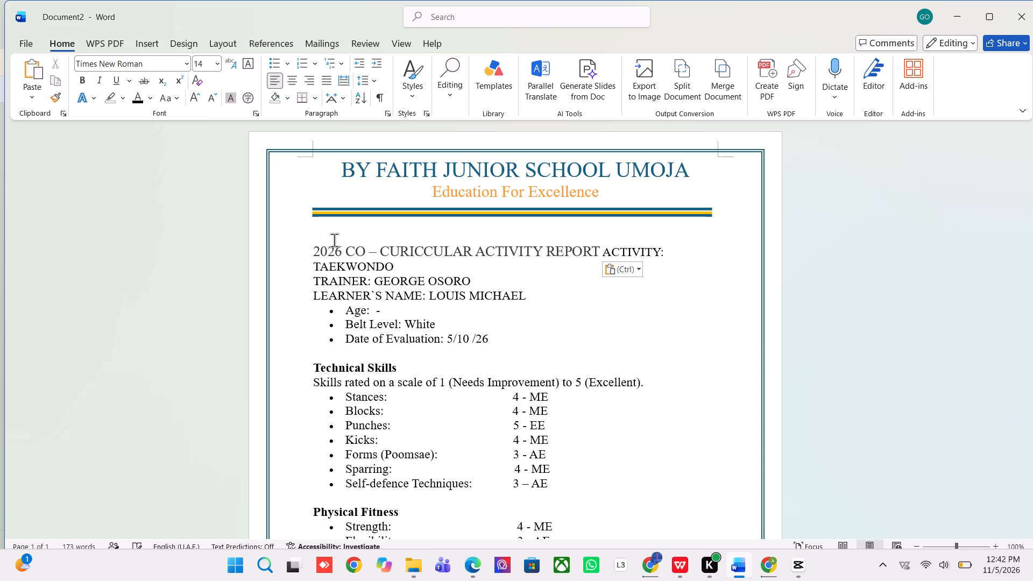
pyautogui.click(316, 251)
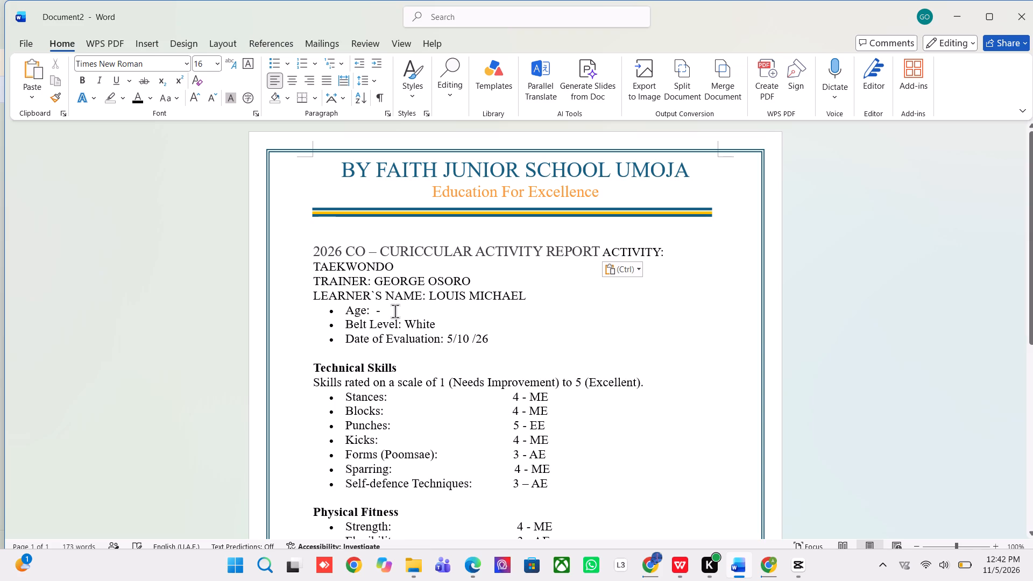
pyautogui.press('BackSpace')
# Centre the paragraph containing the pasted 2026 activity report heading.
pyautogui.moveTo(685, 237); pyautogui.dragTo(424, 240)
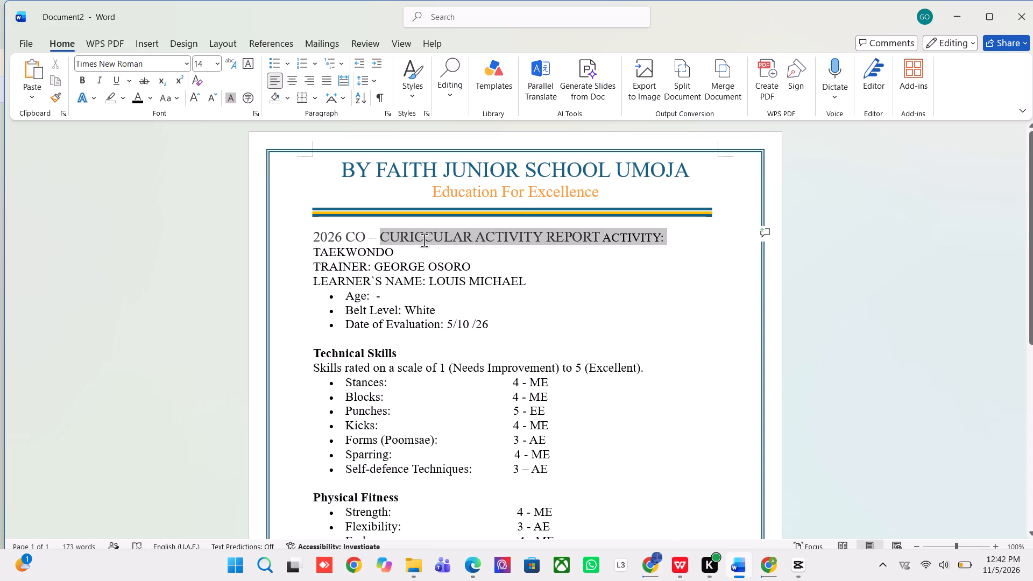
pyautogui.moveTo(424, 240); pyautogui.dragTo(301, 233)
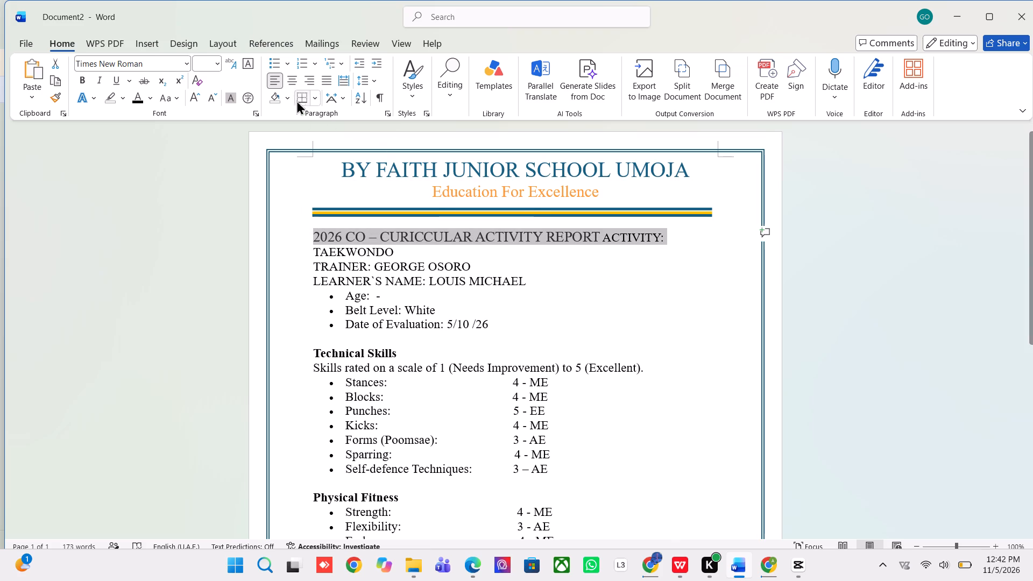
pyautogui.click(305, 80)
pyautogui.click(294, 80)
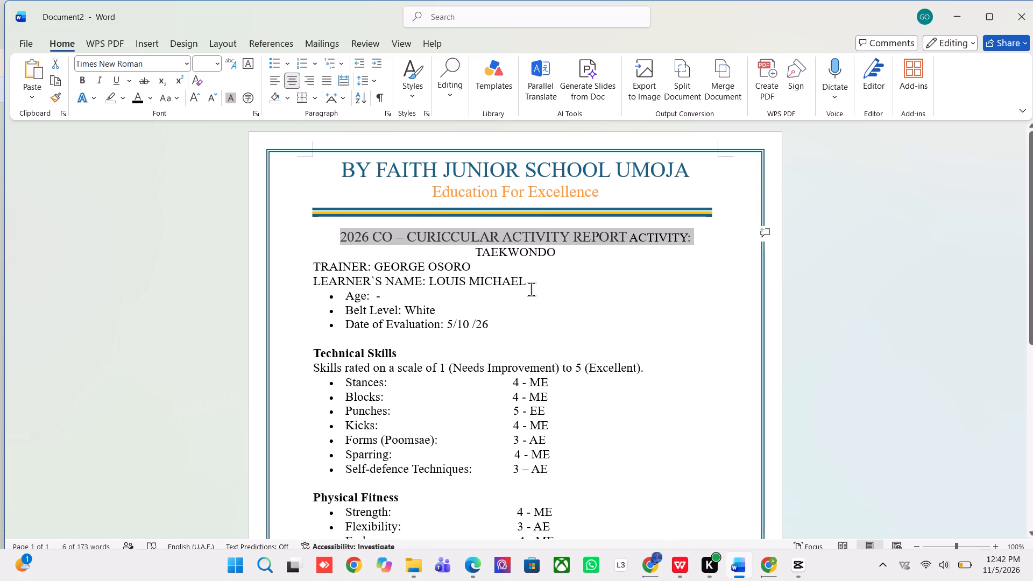
pyautogui.click(555, 302)
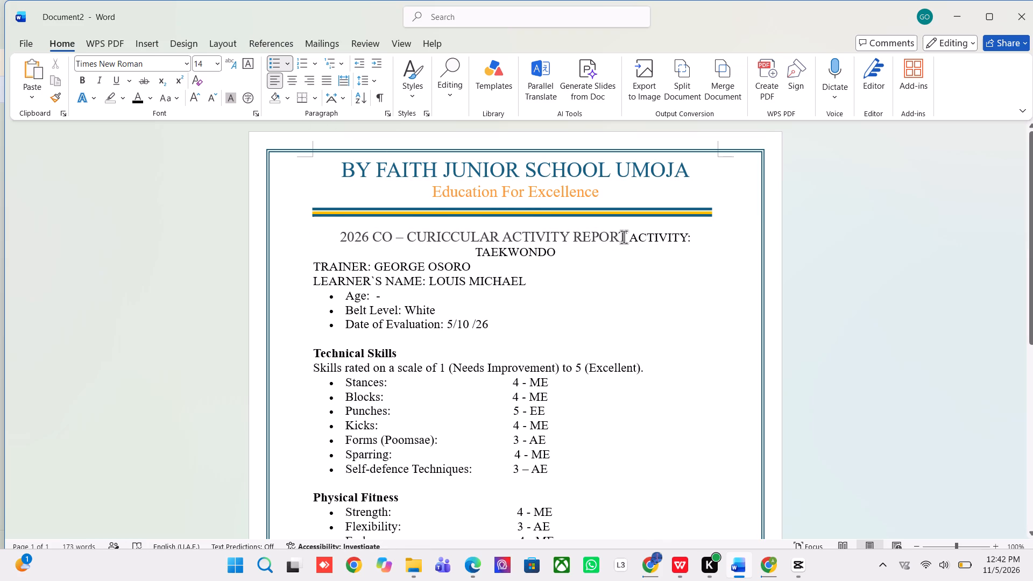
# Put ACTIVITY: TAEKWONDO on its own line below the 2026 report heading and align it left.
pyautogui.click(629, 238)
pyautogui.press('Return')
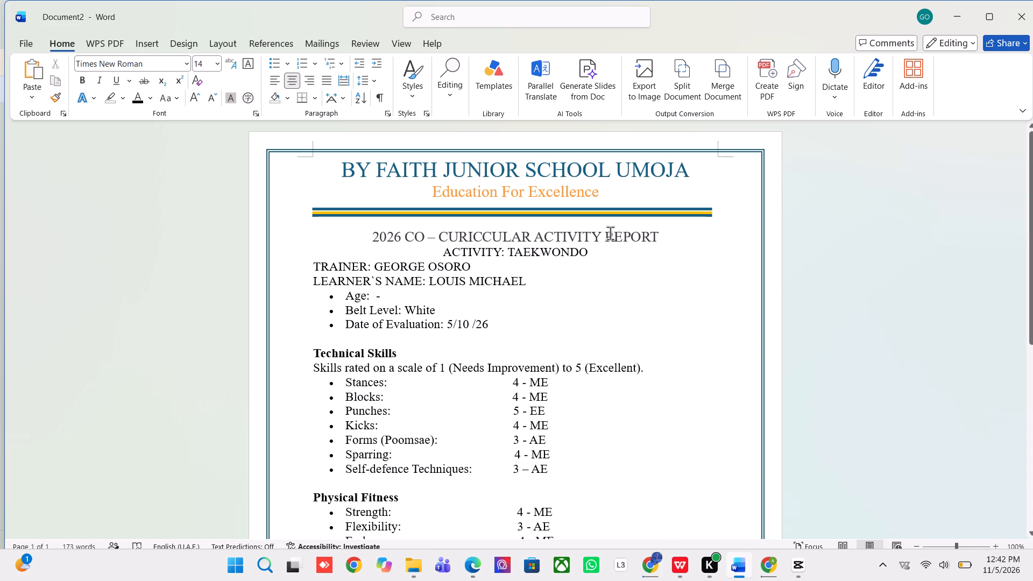
pyautogui.moveTo(601, 250); pyautogui.dragTo(443, 258)
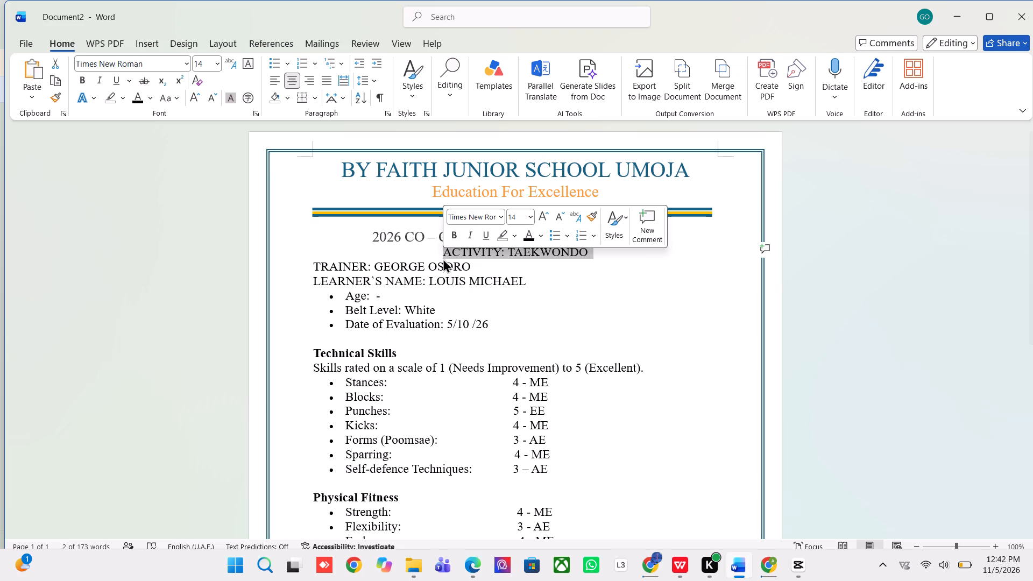
pyautogui.click(745, 570)
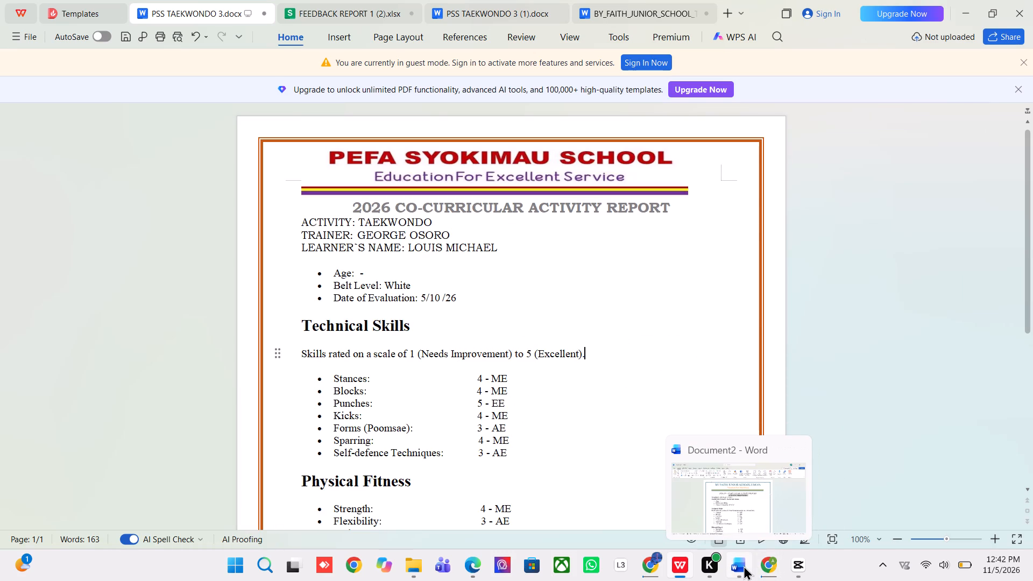
pyautogui.click(744, 565)
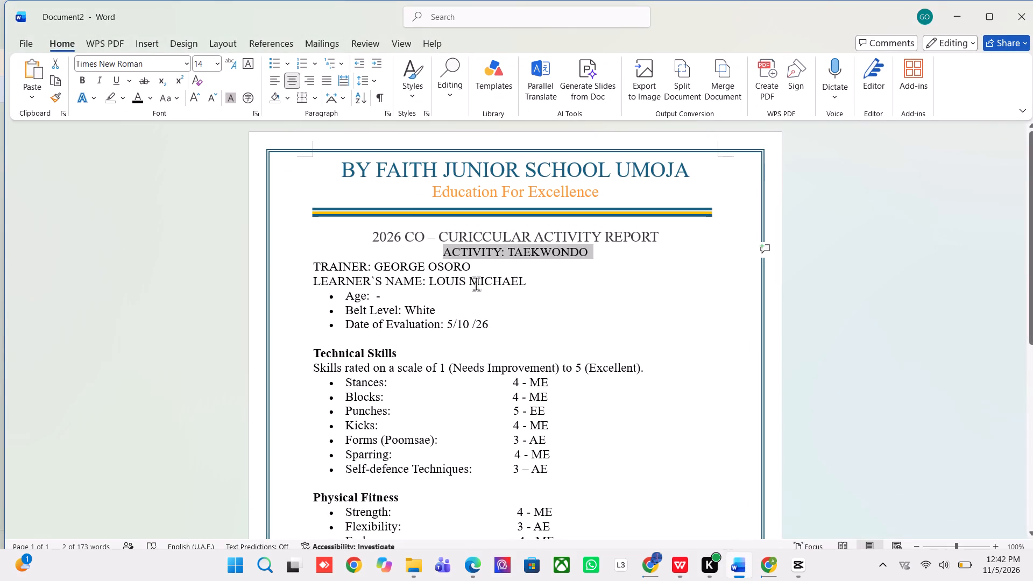
pyautogui.click(278, 84)
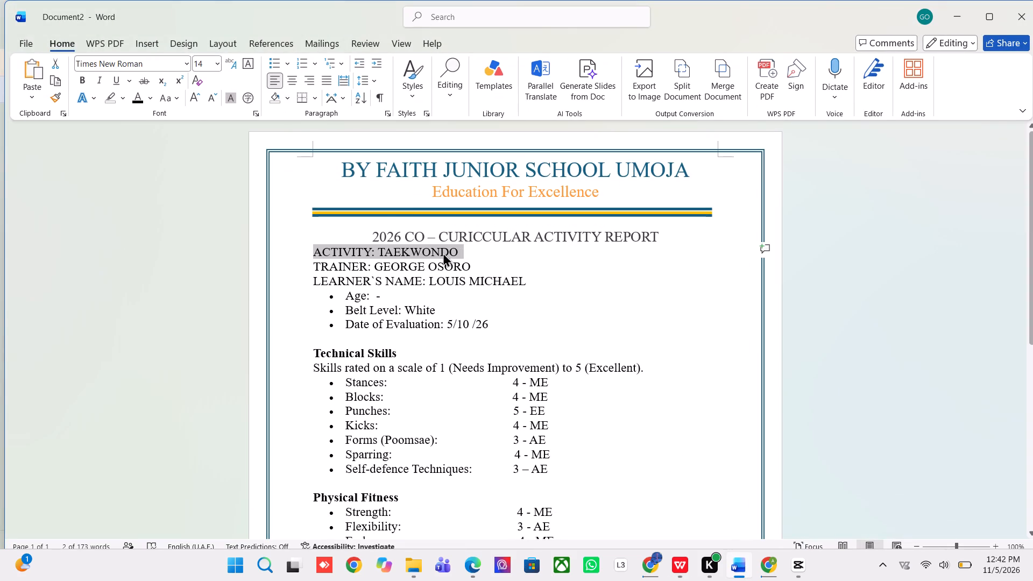
pyautogui.click(937, 445)
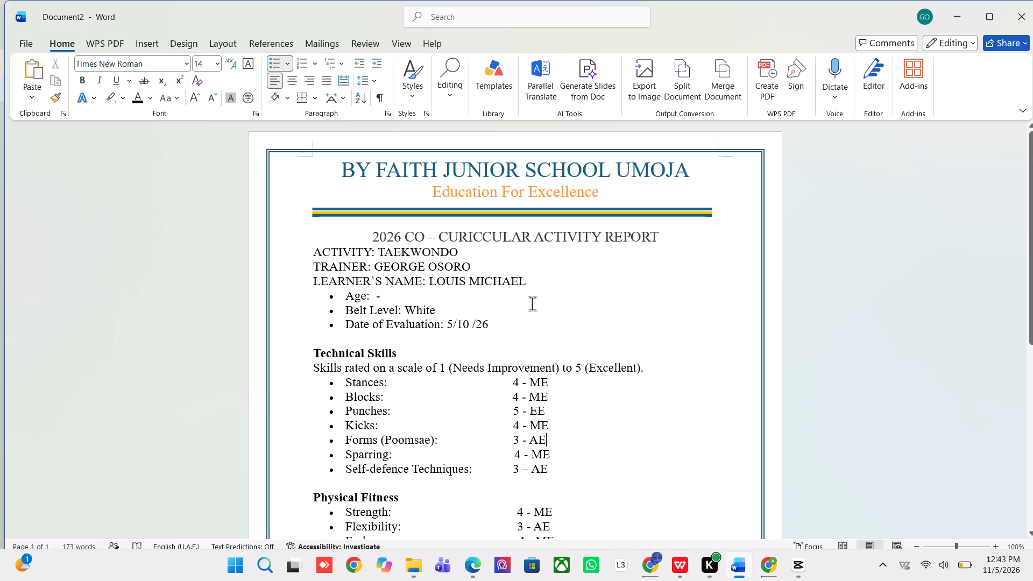
# Add a blank line below the Technical Skills, Physical Fitness, and Attitude and Discipline headings, following the PEFA report's spacing in WPS Office.
pyautogui.click(684, 570)
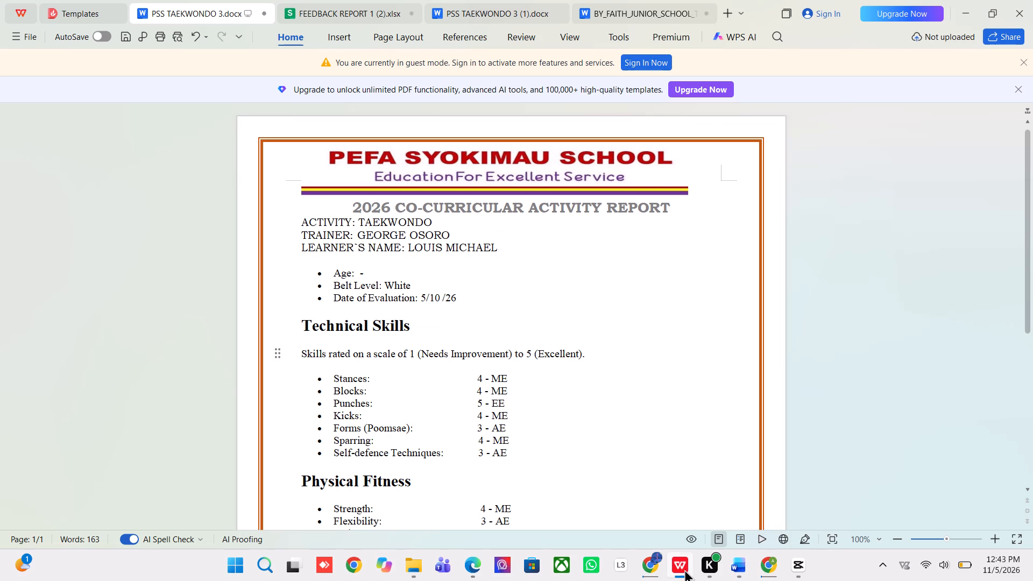
pyautogui.click(742, 566)
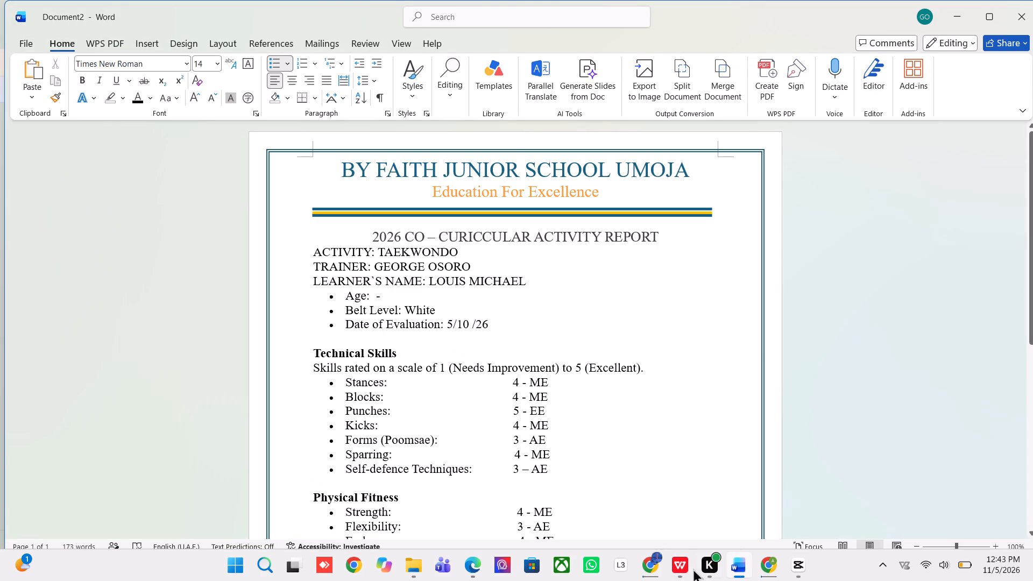
pyautogui.click(674, 563)
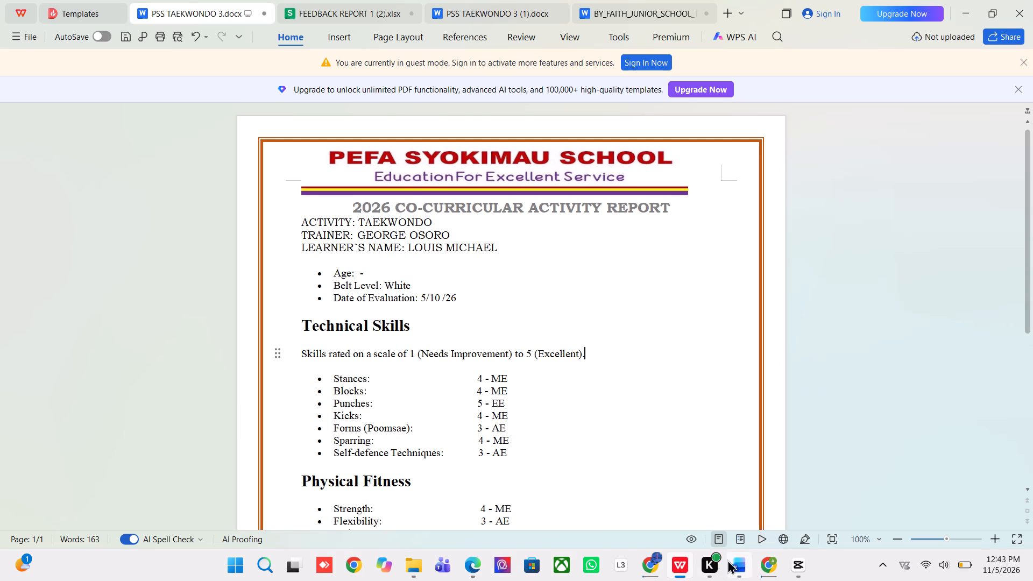
pyautogui.scroll(-7, 633, 472)
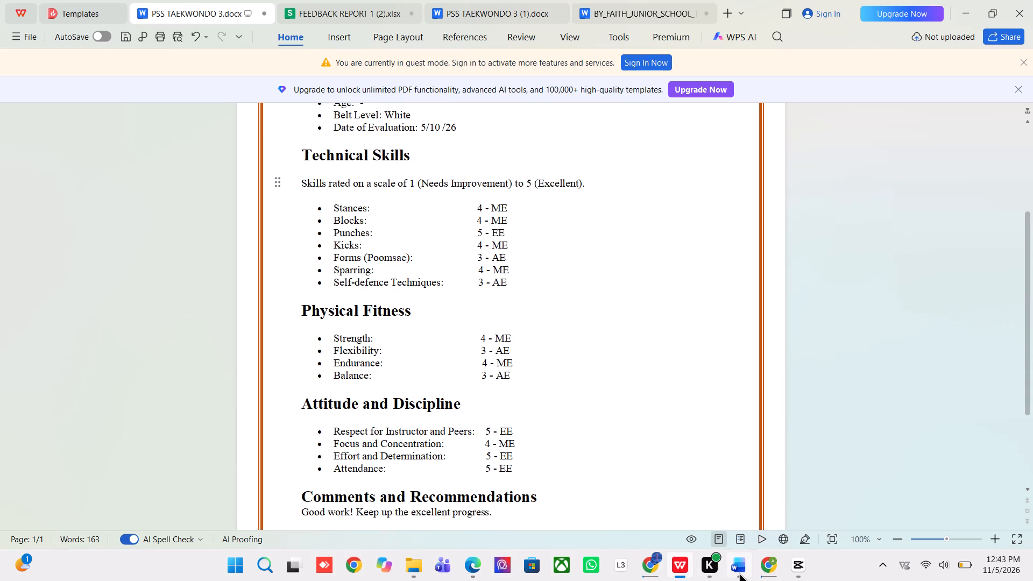
pyautogui.click(739, 572)
pyautogui.click(416, 347)
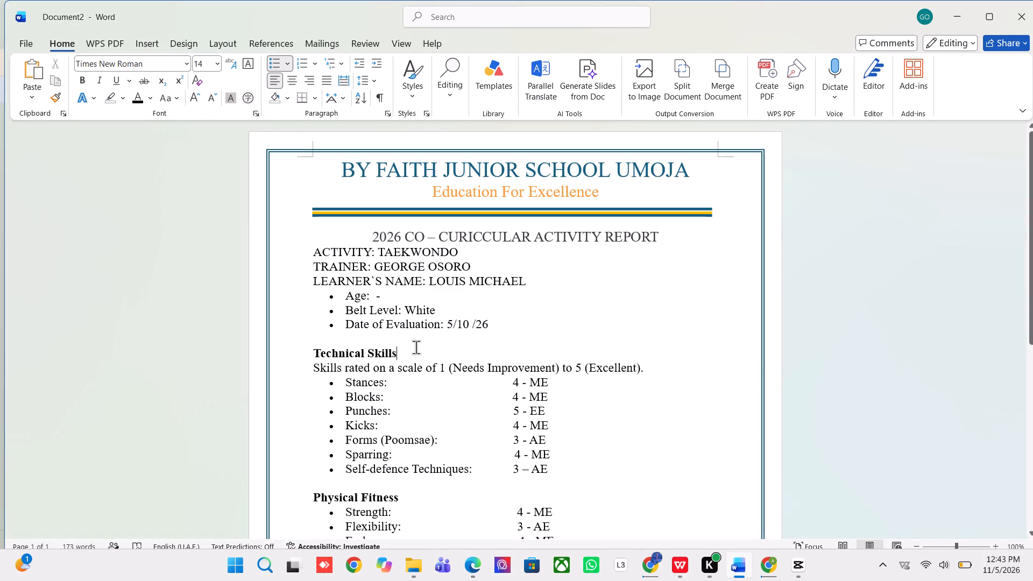
pyautogui.press('Return')
pyautogui.scroll(-7, 464, 401)
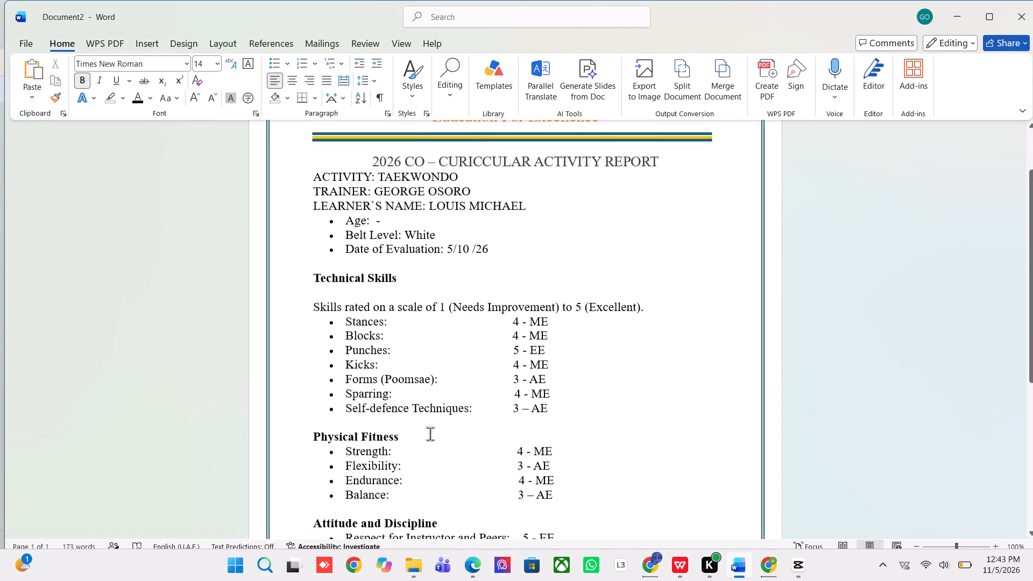
pyautogui.click(413, 440)
pyautogui.press('Return')
pyautogui.scroll(-6, 407, 453)
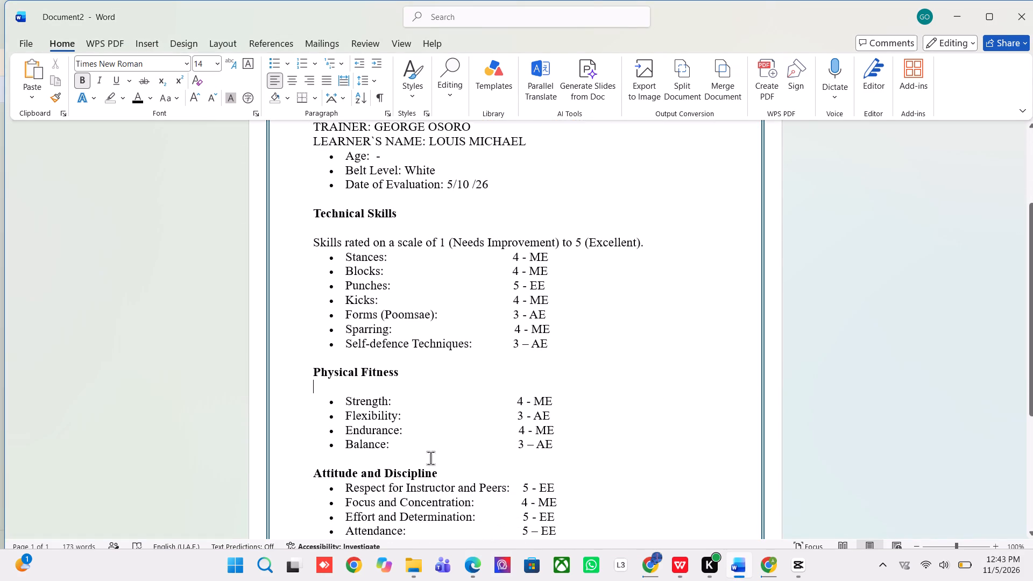
pyautogui.click(447, 477)
pyautogui.press('Return')
# Compare the Comments and Recommendations section with the PEFA report in WPS Office and review the Word report's overall layout.
pyautogui.scroll(-13, 440, 463)
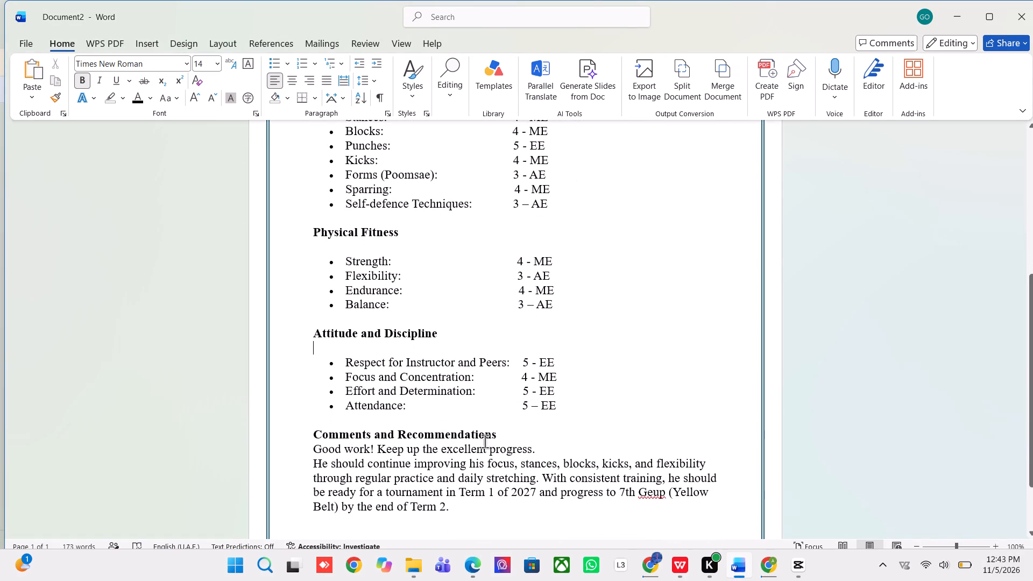
pyautogui.click(682, 557)
pyautogui.scroll(-5, 557, 463)
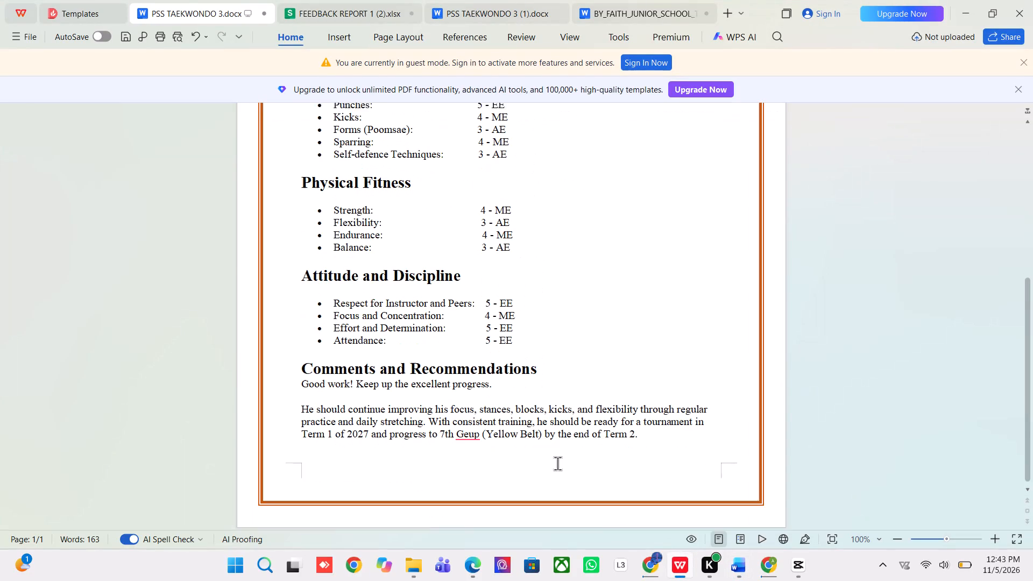
pyautogui.click(732, 559)
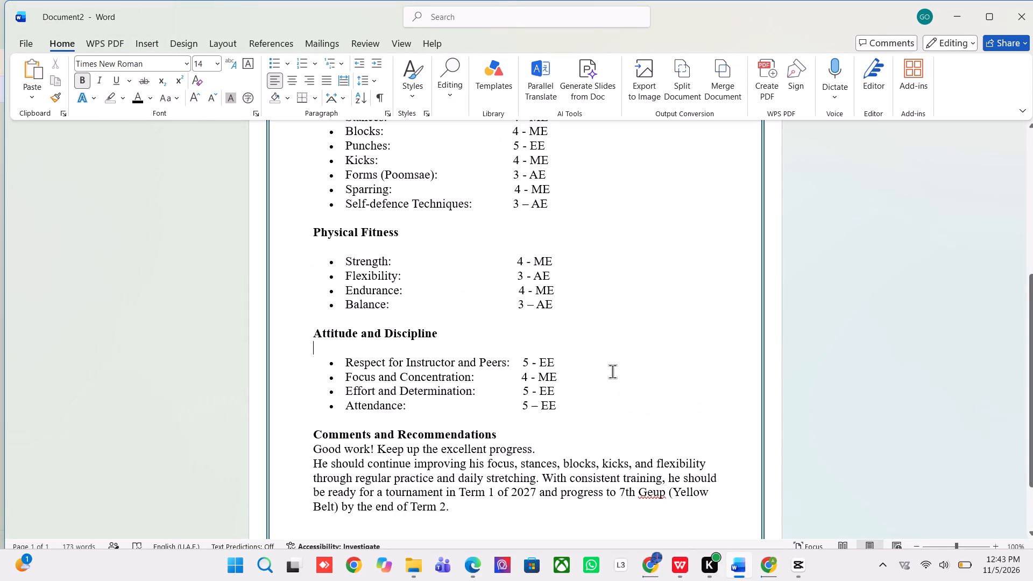
pyautogui.scroll(-4, 612, 371)
pyautogui.scroll(1, 612, 371)
pyautogui.scroll(-6, 612, 371)
pyautogui.scroll(5, 612, 371)
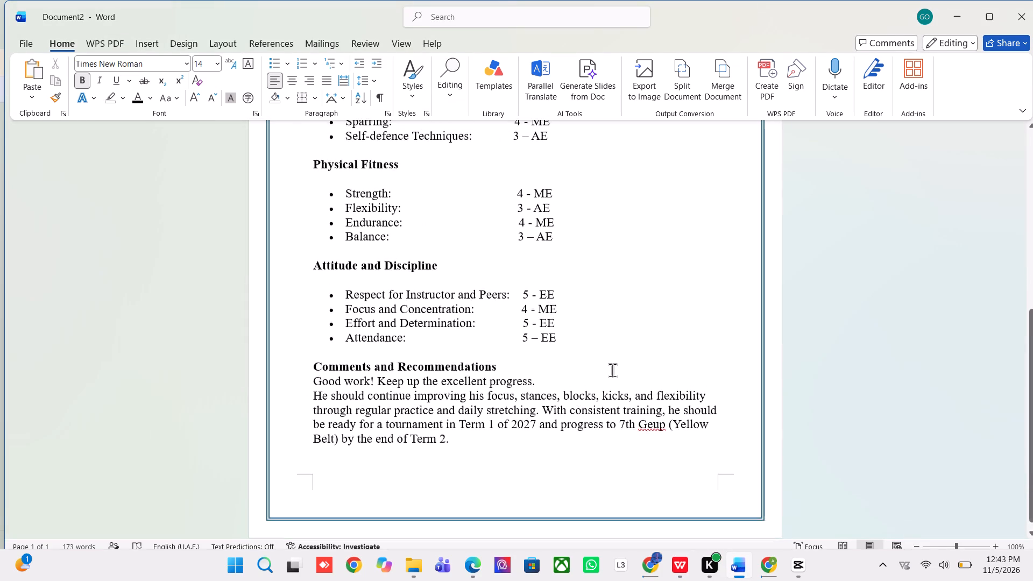
pyautogui.scroll(3, 612, 370)
pyautogui.scroll(20, 612, 370)
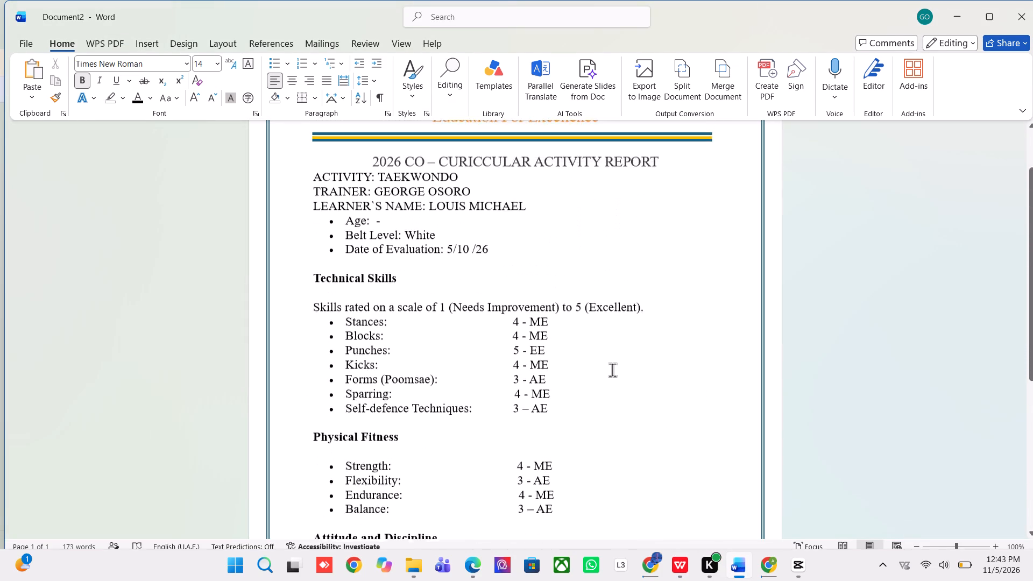
pyautogui.scroll(7, 612, 370)
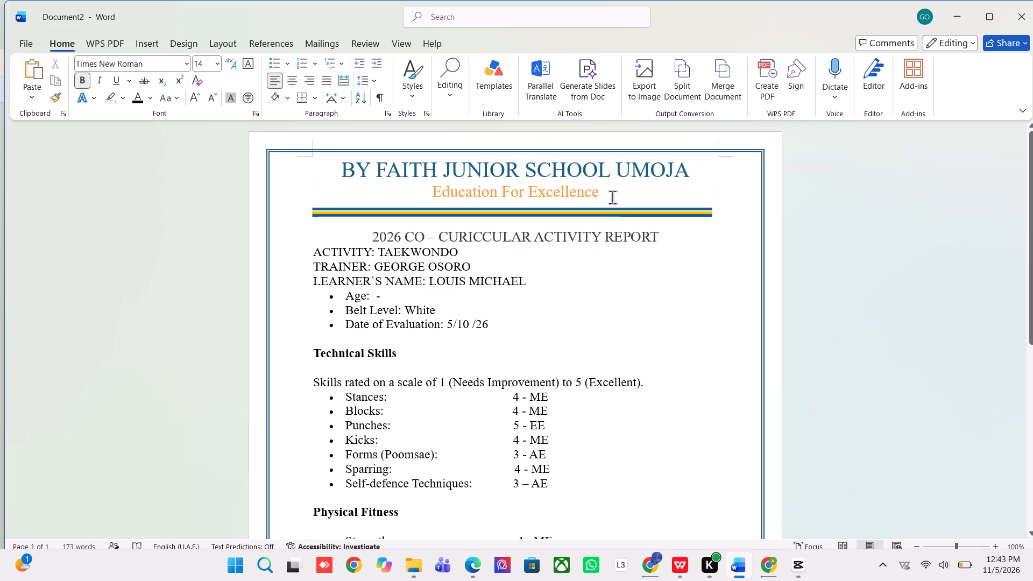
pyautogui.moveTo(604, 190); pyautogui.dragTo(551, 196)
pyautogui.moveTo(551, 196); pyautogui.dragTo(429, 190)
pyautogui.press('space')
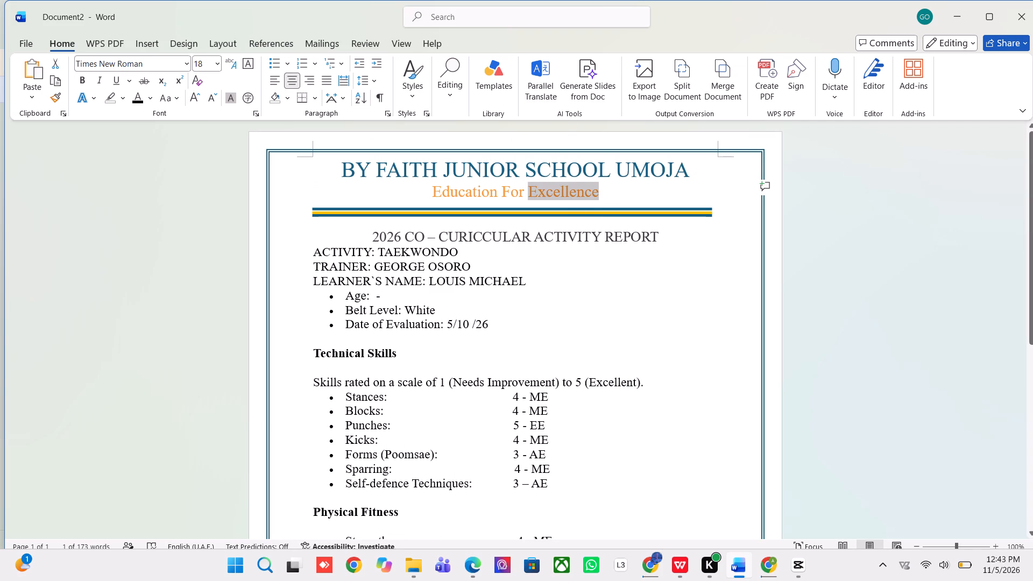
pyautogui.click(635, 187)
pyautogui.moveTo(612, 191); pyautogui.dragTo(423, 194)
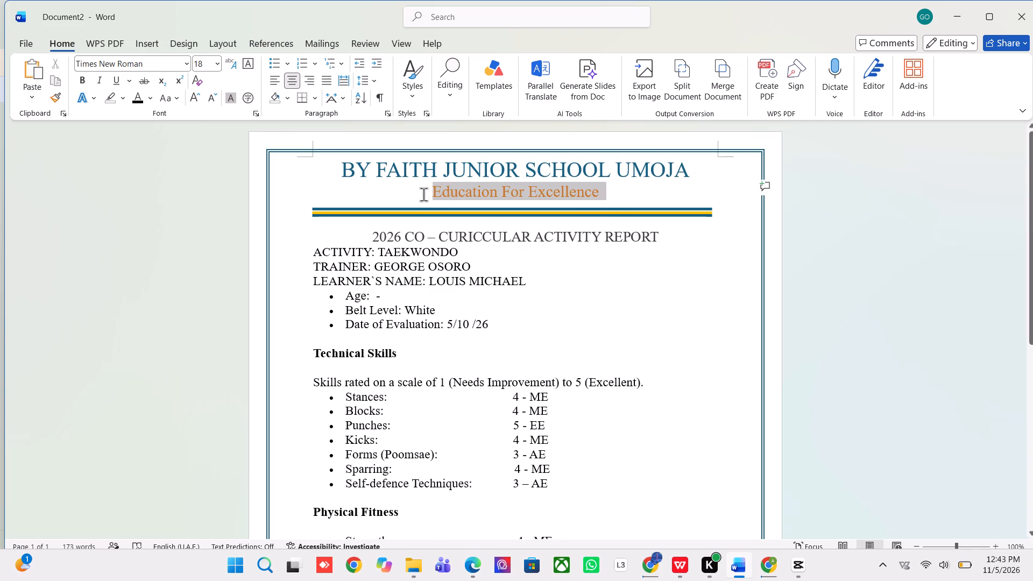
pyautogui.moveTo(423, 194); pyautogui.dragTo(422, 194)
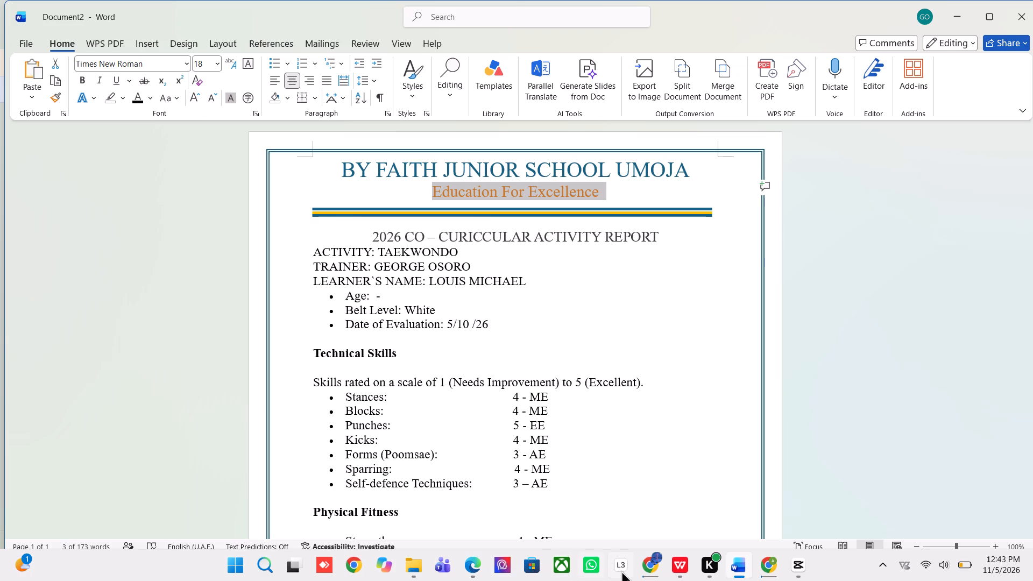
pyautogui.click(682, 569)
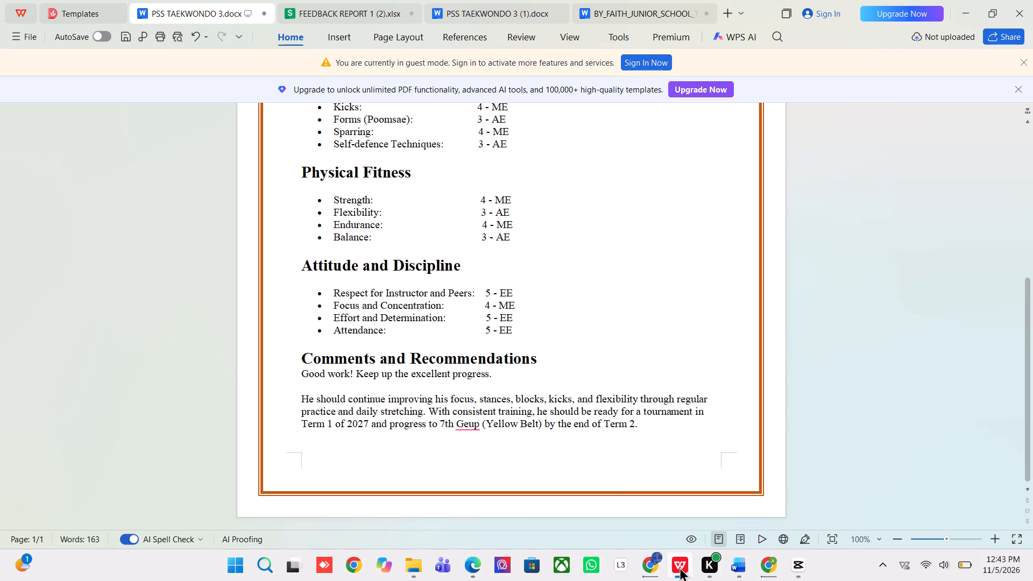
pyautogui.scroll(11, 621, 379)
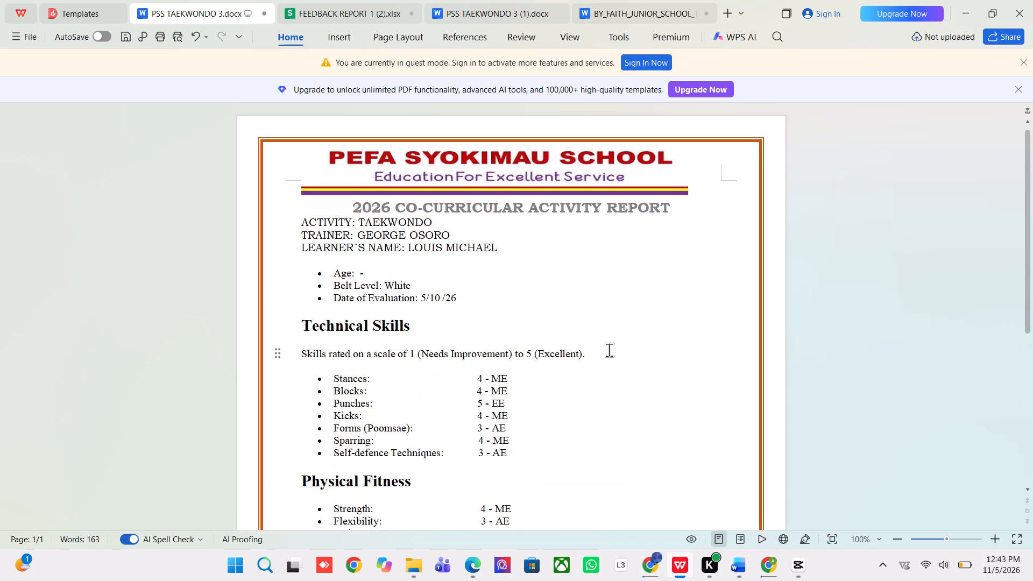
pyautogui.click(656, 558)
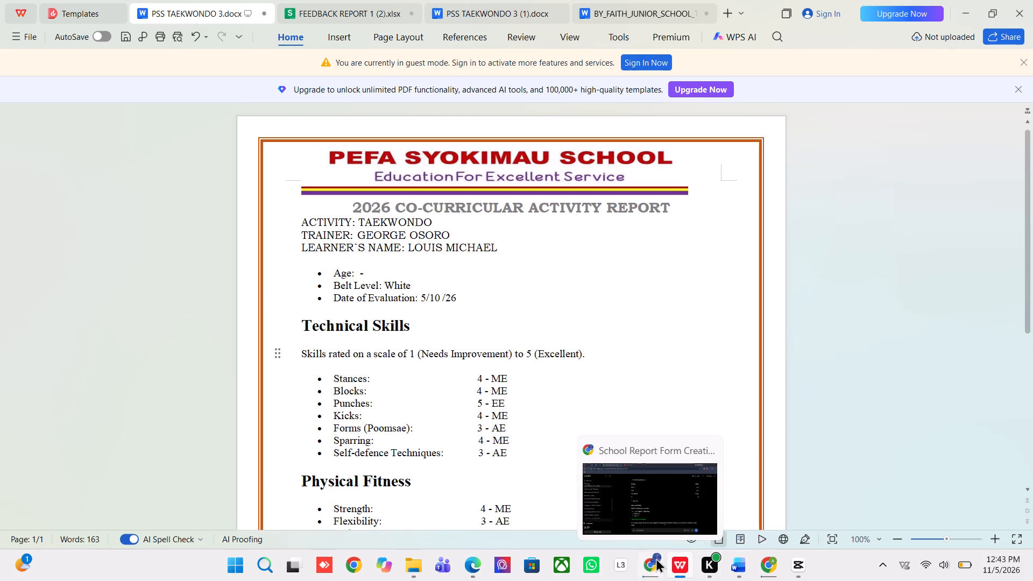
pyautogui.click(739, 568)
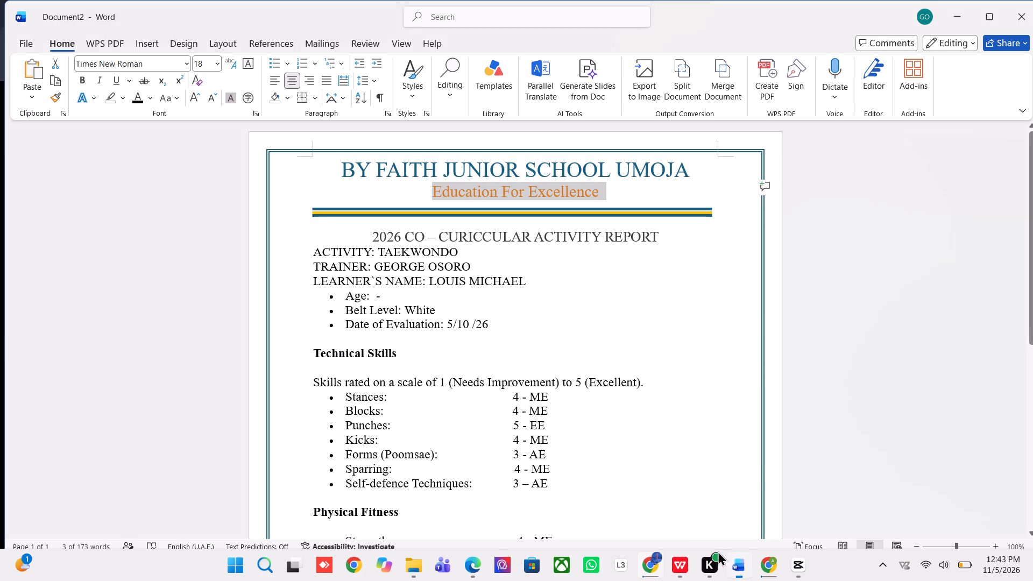
# Correct the spelling in the 2026 activity report heading to CURRICULAR.
pyautogui.click(467, 235)
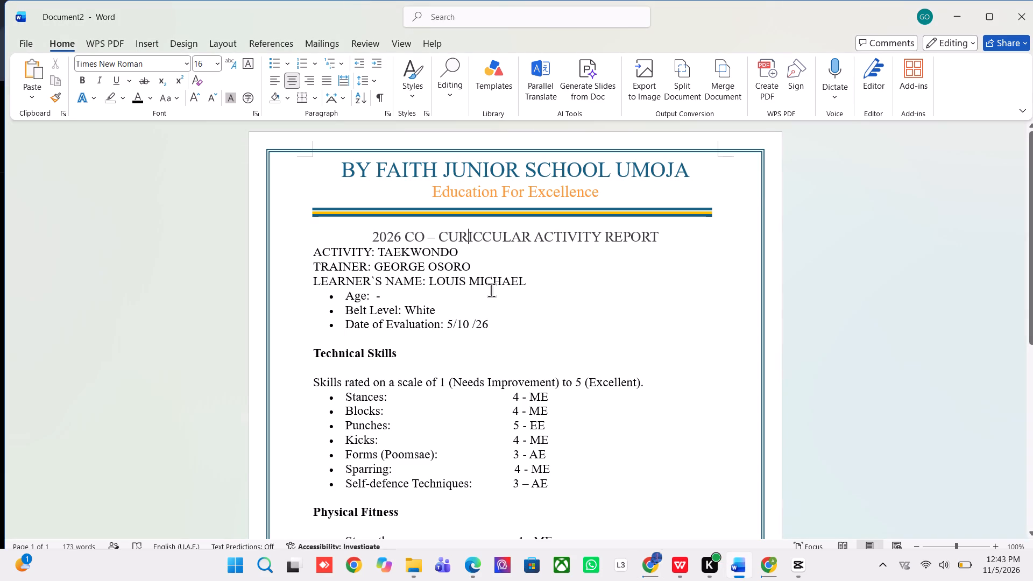
pyautogui.press('r')
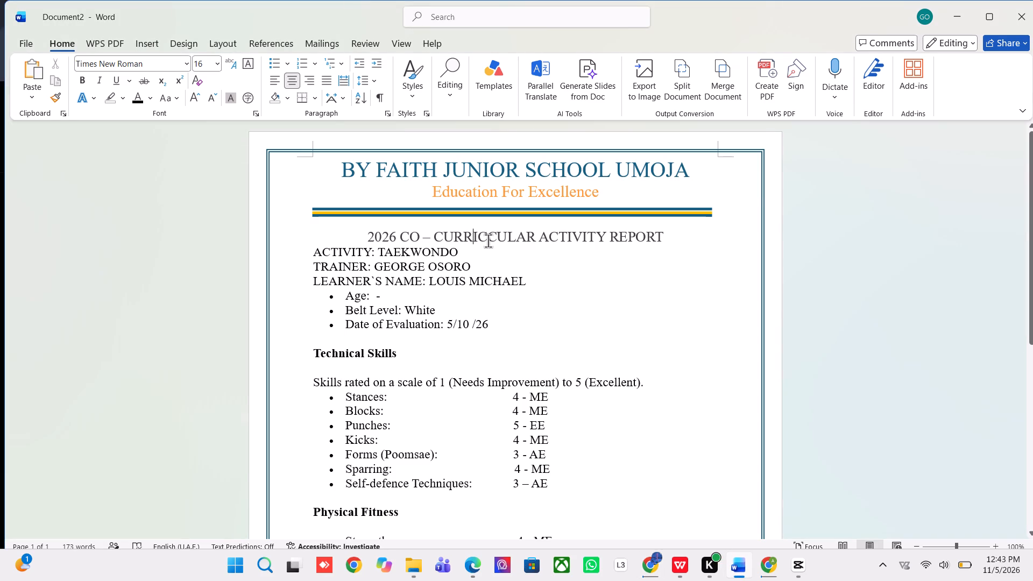
pyautogui.click(488, 240)
pyautogui.press('BackSpace')
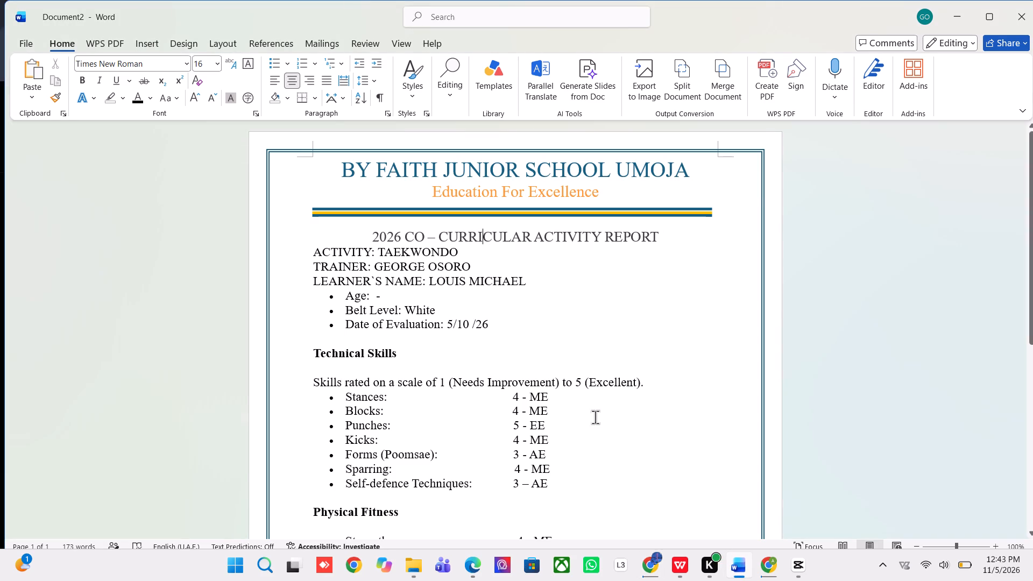
pyautogui.click(682, 569)
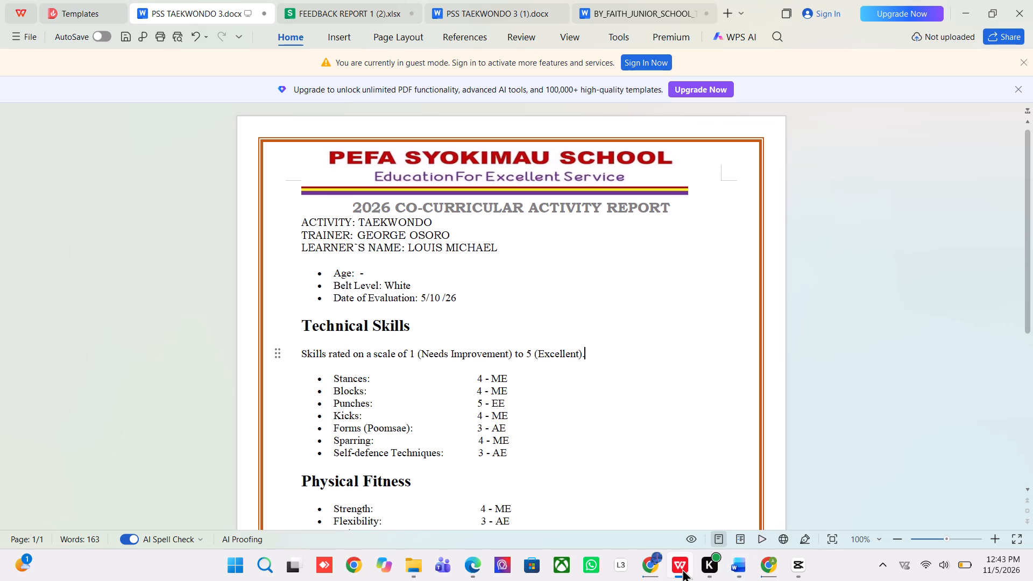
pyautogui.click(735, 569)
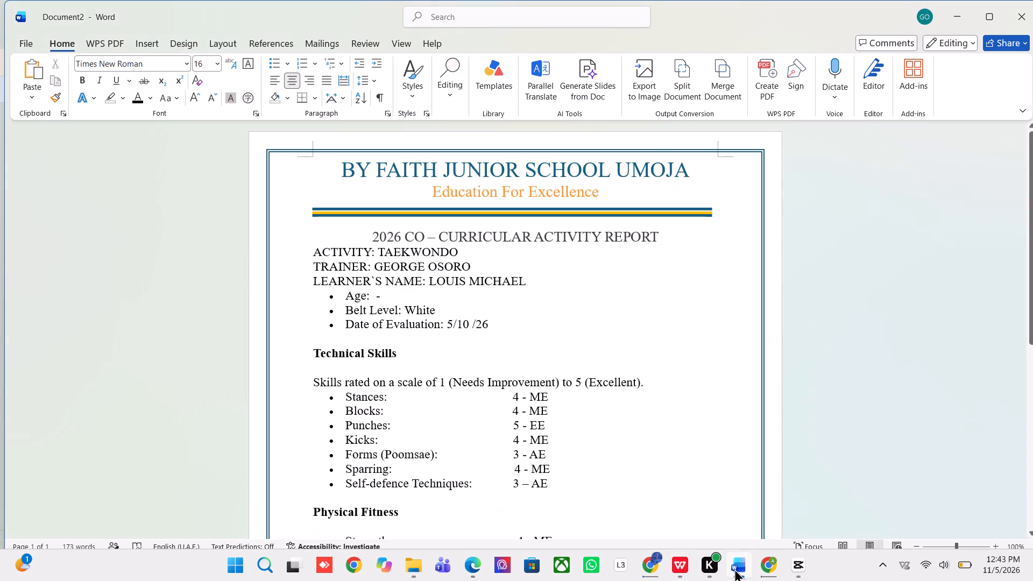
pyautogui.click(682, 566)
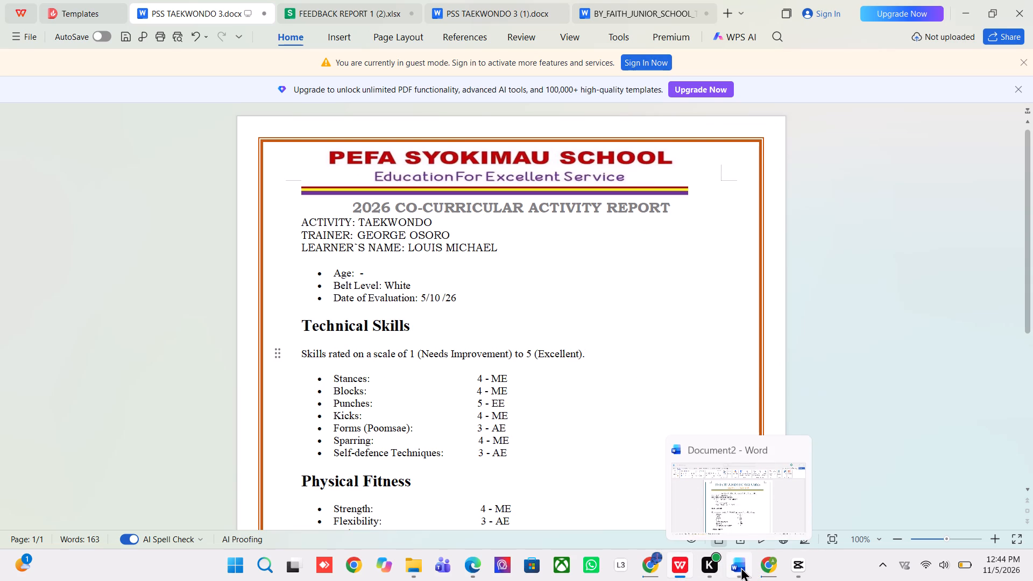
pyautogui.click(741, 567)
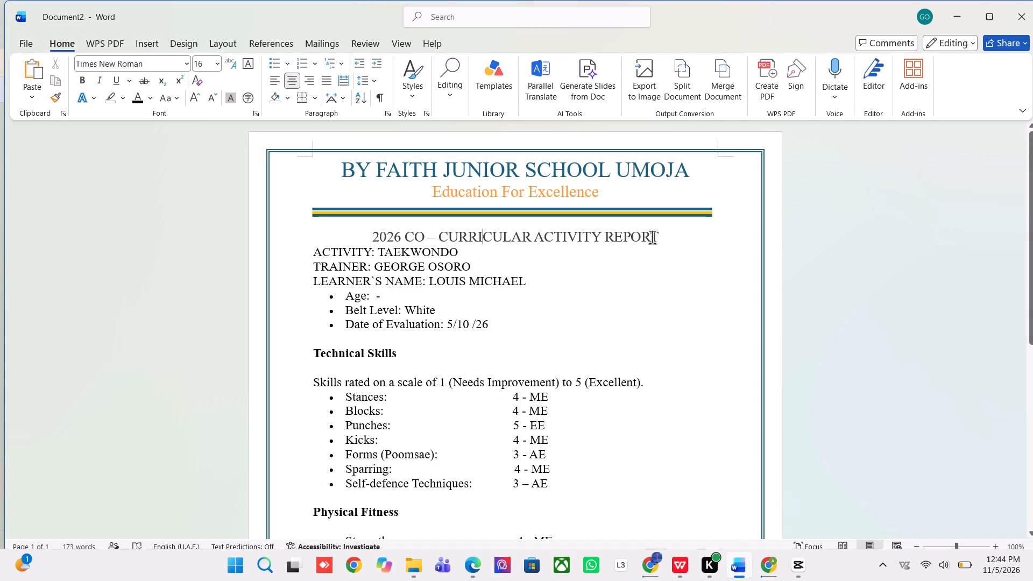
pyautogui.moveTo(664, 235); pyautogui.dragTo(372, 229)
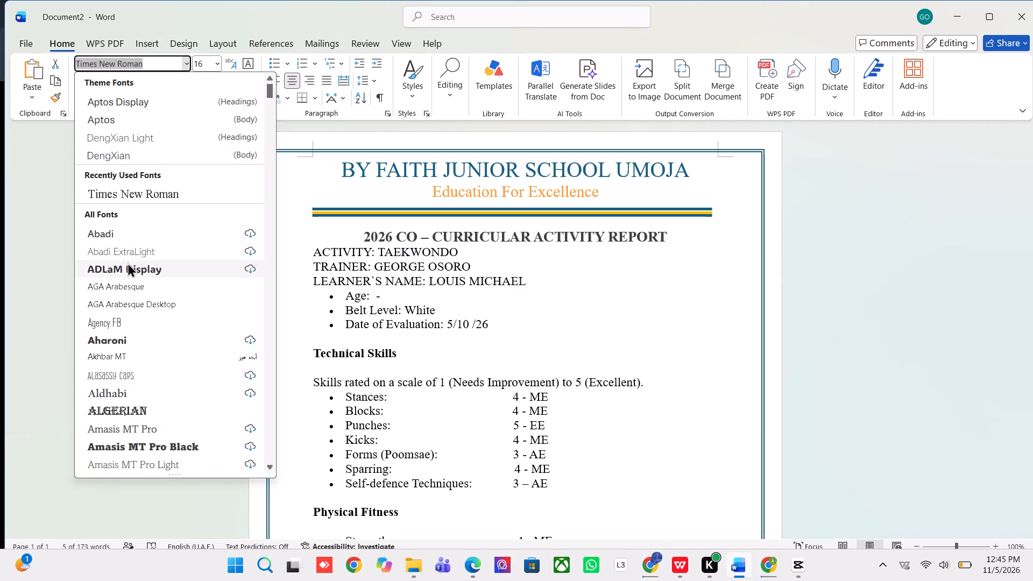
pyautogui.scroll(-13, 138, 272)
pyautogui.moveTo(273, 97); pyautogui.dragTo(270, 150)
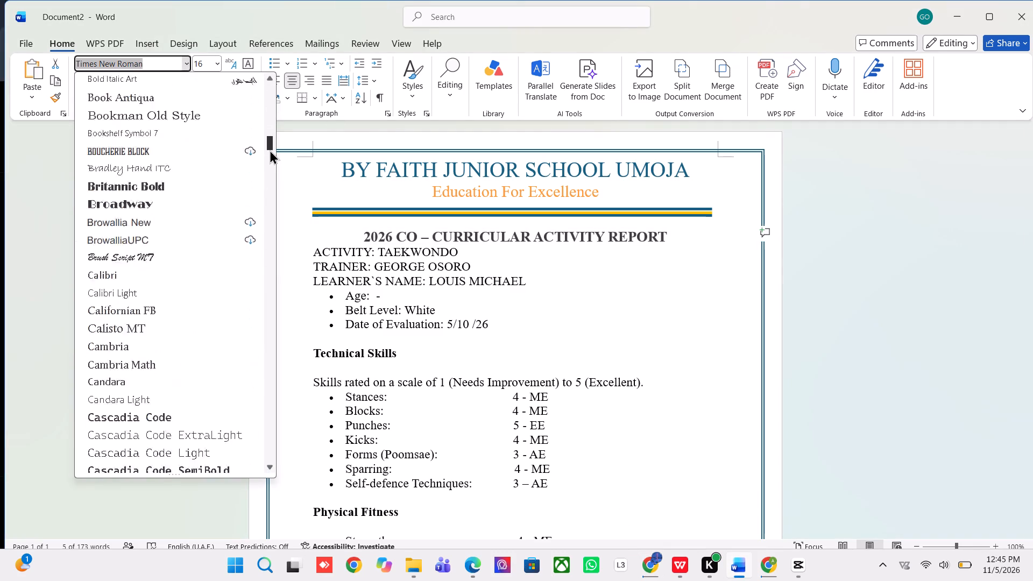
pyautogui.moveTo(270, 150); pyautogui.dragTo(266, 214)
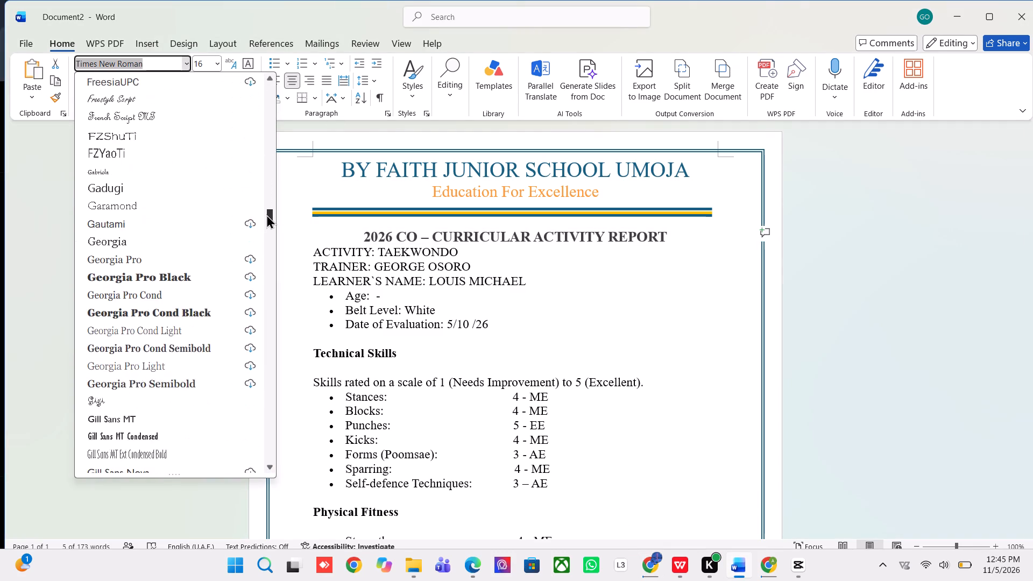
pyautogui.moveTo(266, 214); pyautogui.dragTo(267, 215)
pyautogui.click(146, 263)
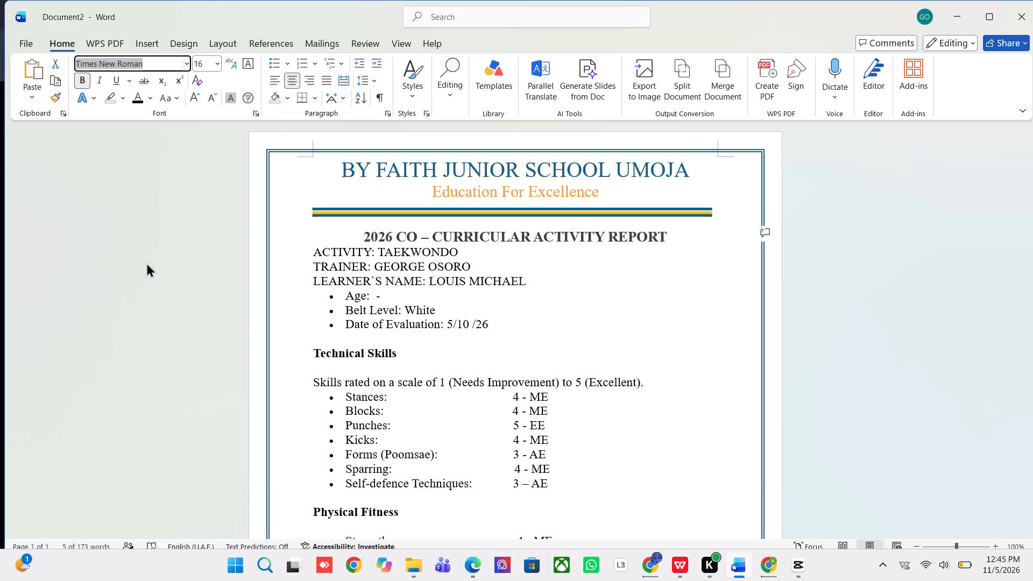
pyautogui.click(874, 294)
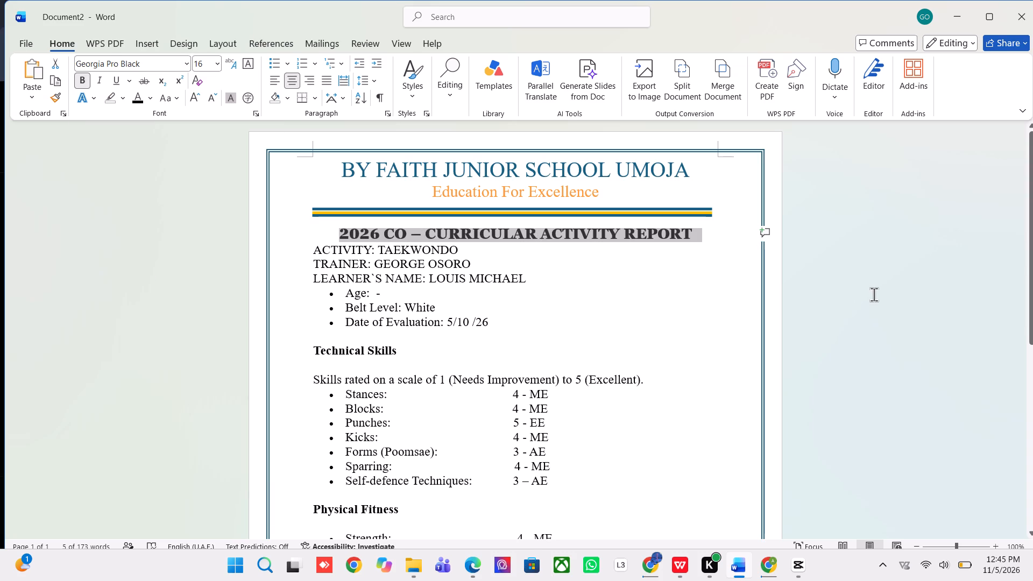
# Recolour the 2026 activity report heading grey and compare it with the PEFA report's heading in WPS Office.
pyautogui.moveTo(705, 236); pyautogui.dragTo(396, 217)
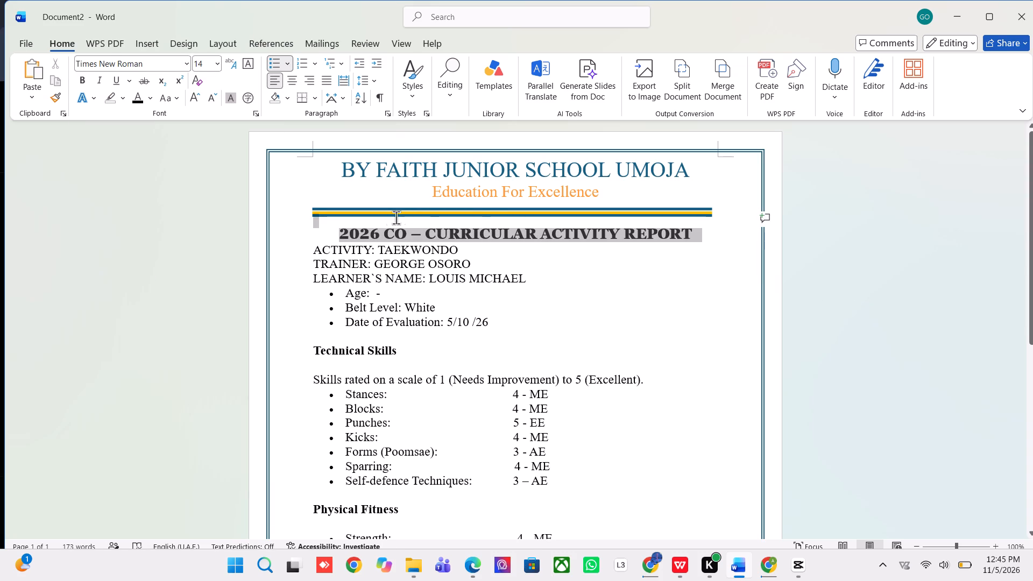
pyautogui.moveTo(396, 217); pyautogui.dragTo(383, 218)
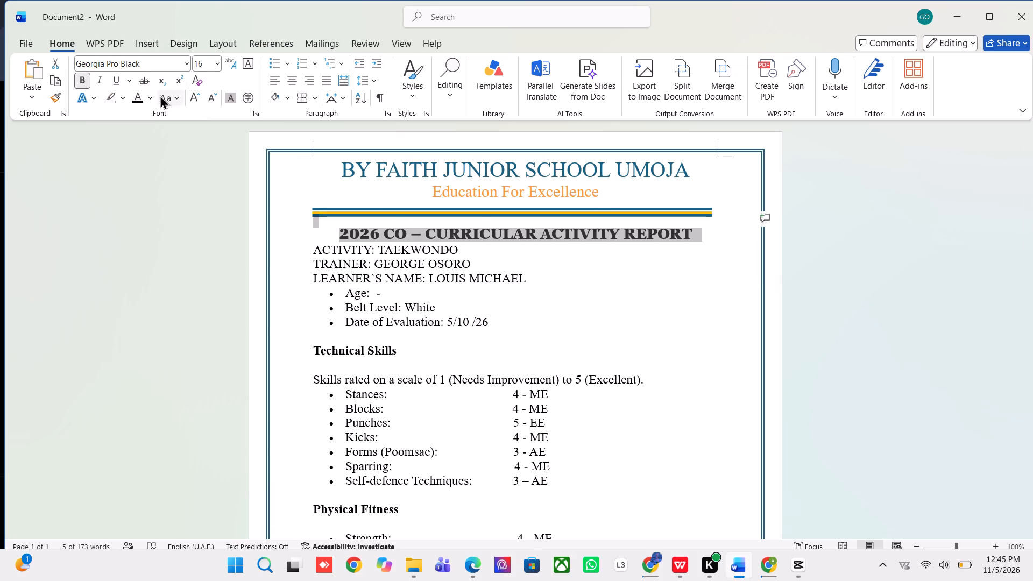
pyautogui.click(148, 96)
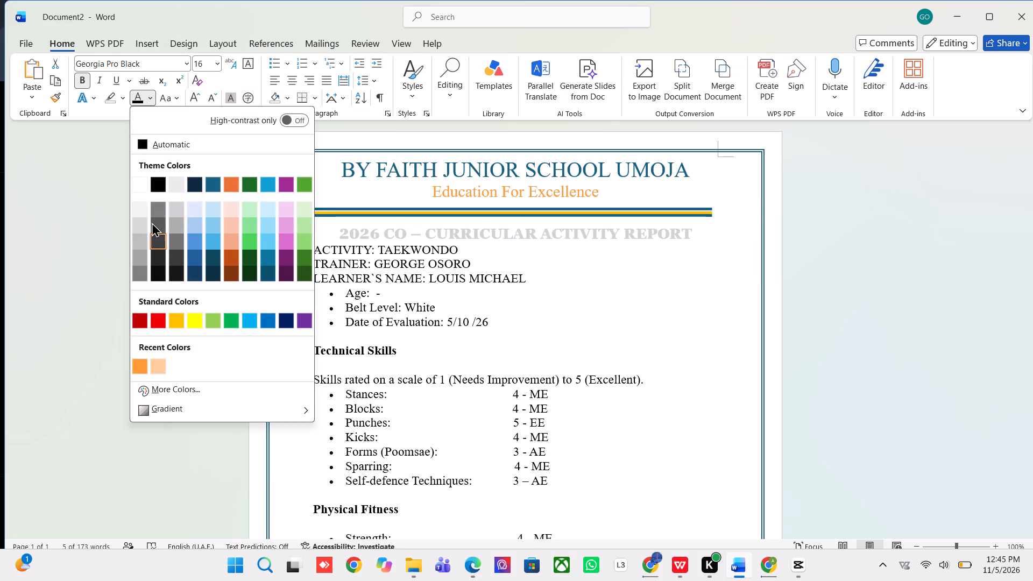
pyautogui.click(172, 238)
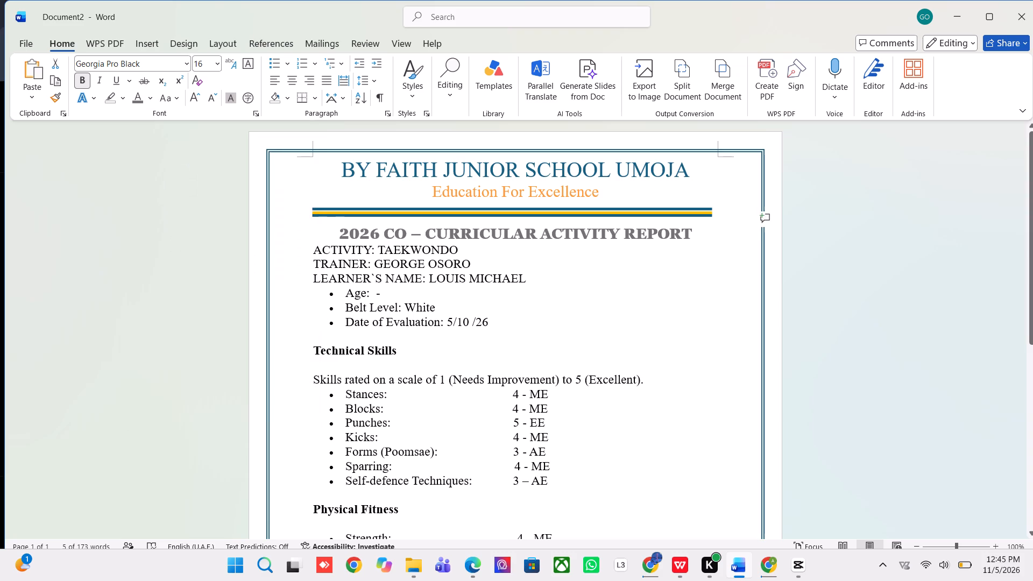
pyautogui.click(875, 232)
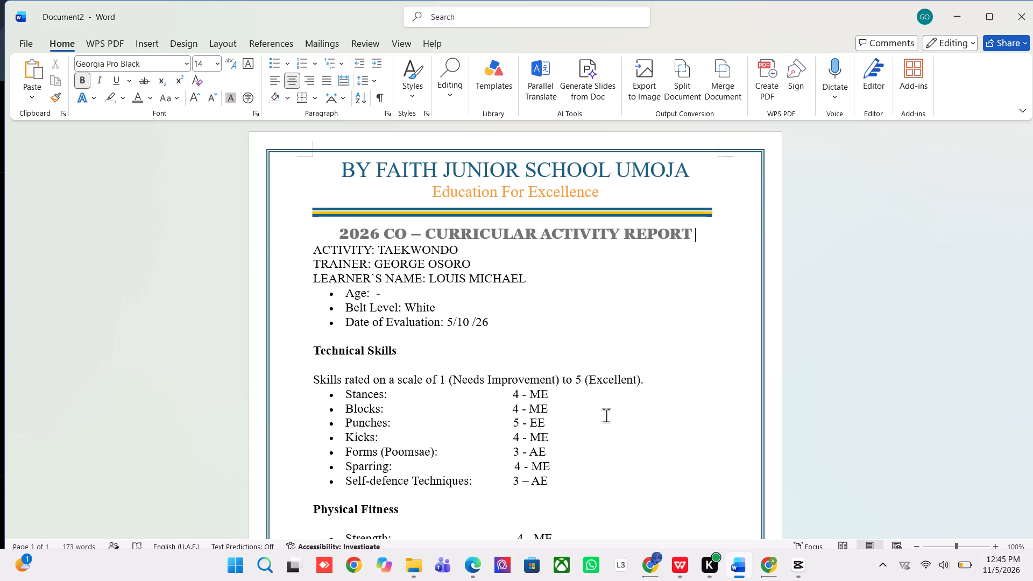
pyautogui.click(669, 564)
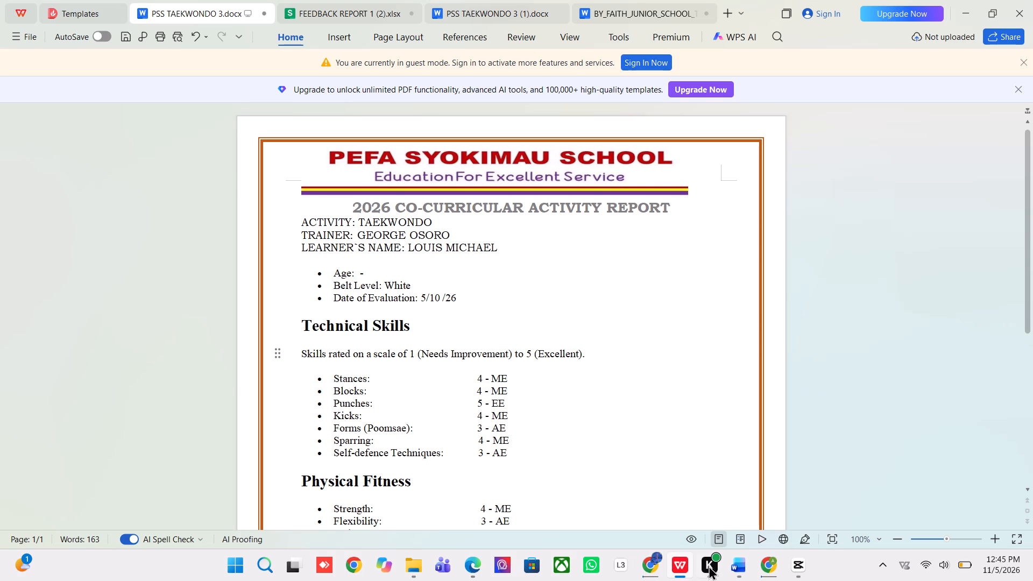
pyautogui.click(742, 566)
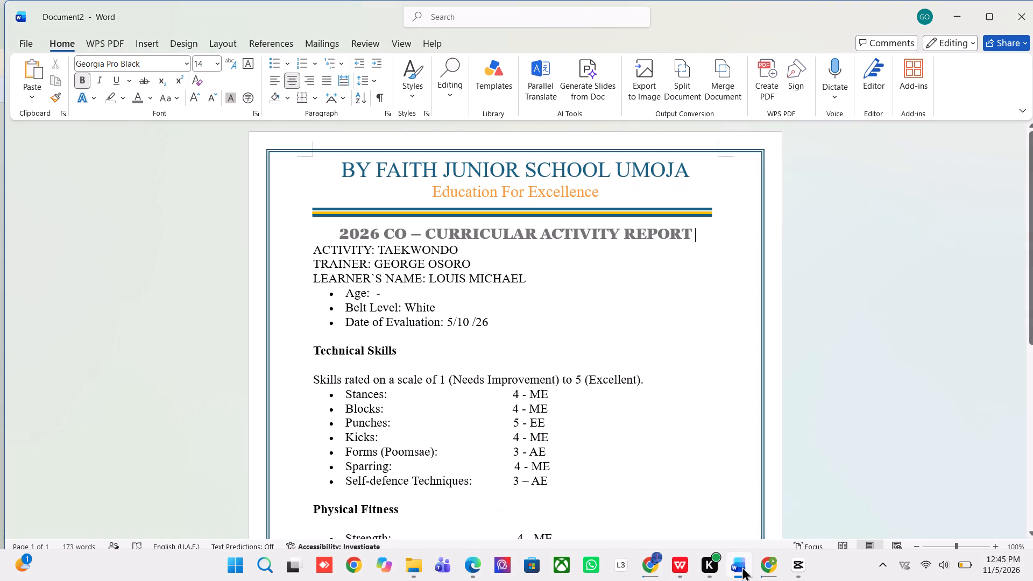
pyautogui.click(684, 568)
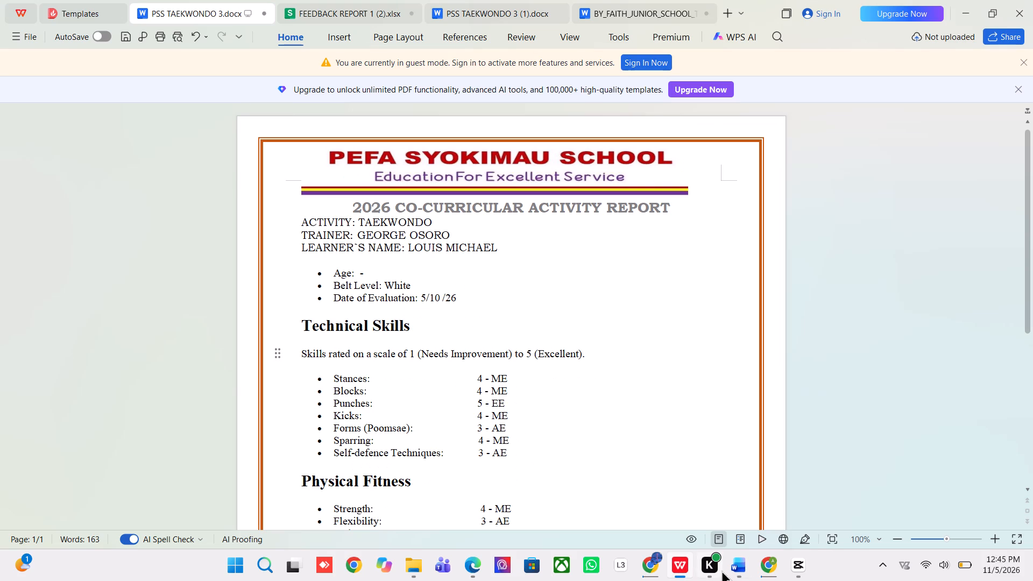
pyautogui.click(733, 568)
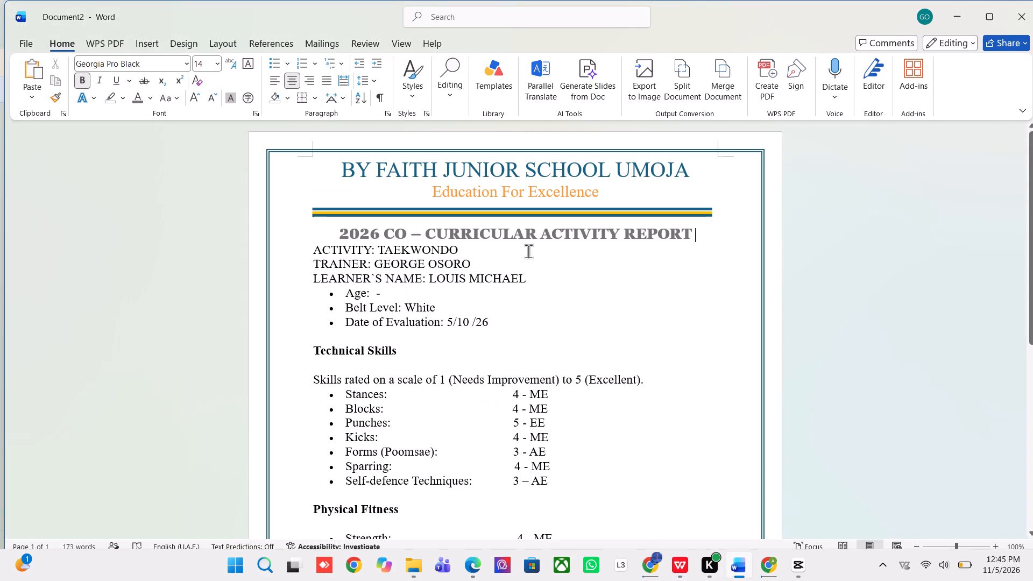
# Change the font colour of the Education For Excellence motto to the standard gold-orange.
pyautogui.moveTo(606, 195); pyautogui.dragTo(426, 199)
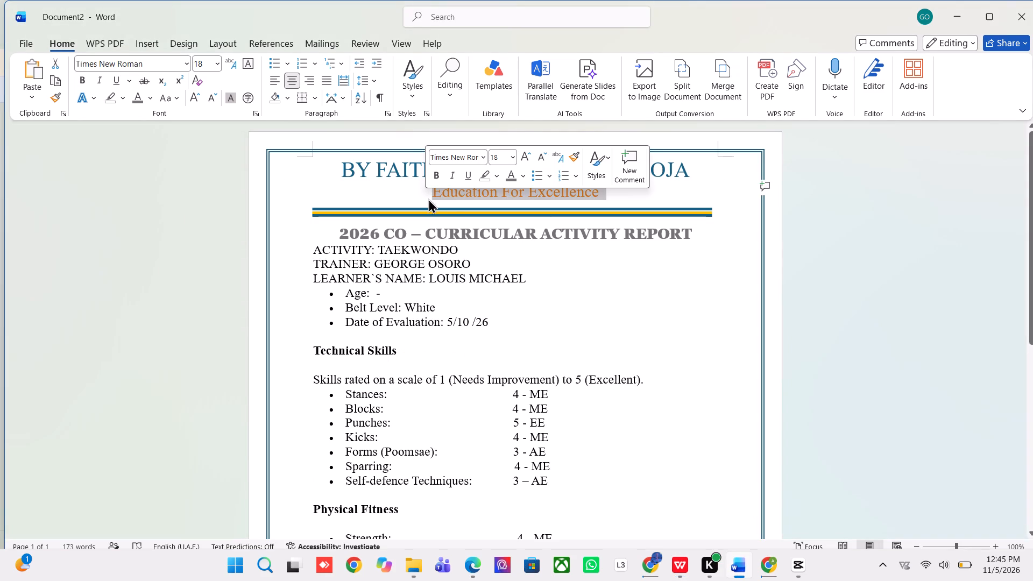
pyautogui.click(517, 173)
pyautogui.click(522, 173)
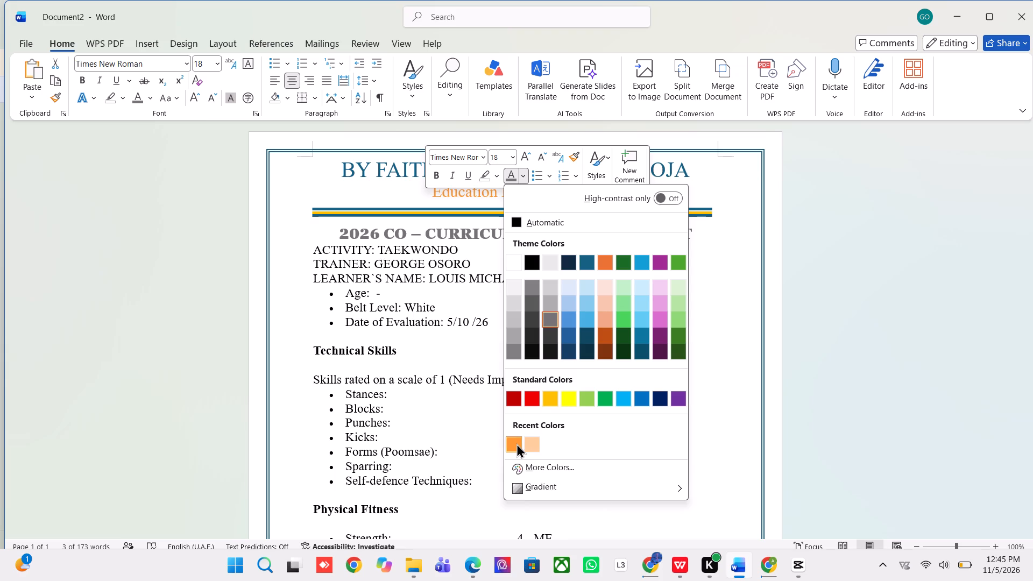
pyautogui.click(552, 397)
pyautogui.click(896, 335)
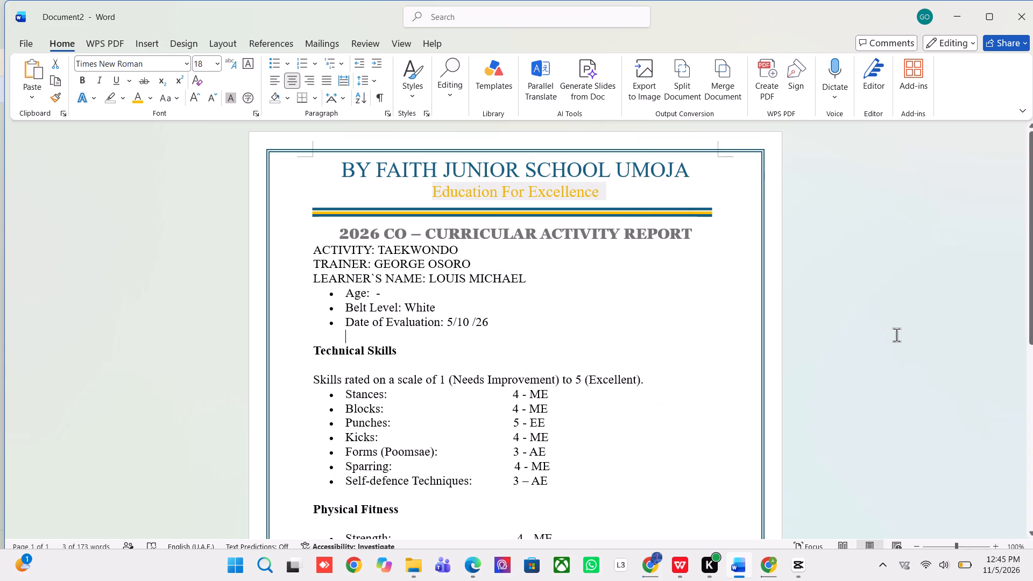
pyautogui.moveTo(604, 195); pyautogui.dragTo(581, 193)
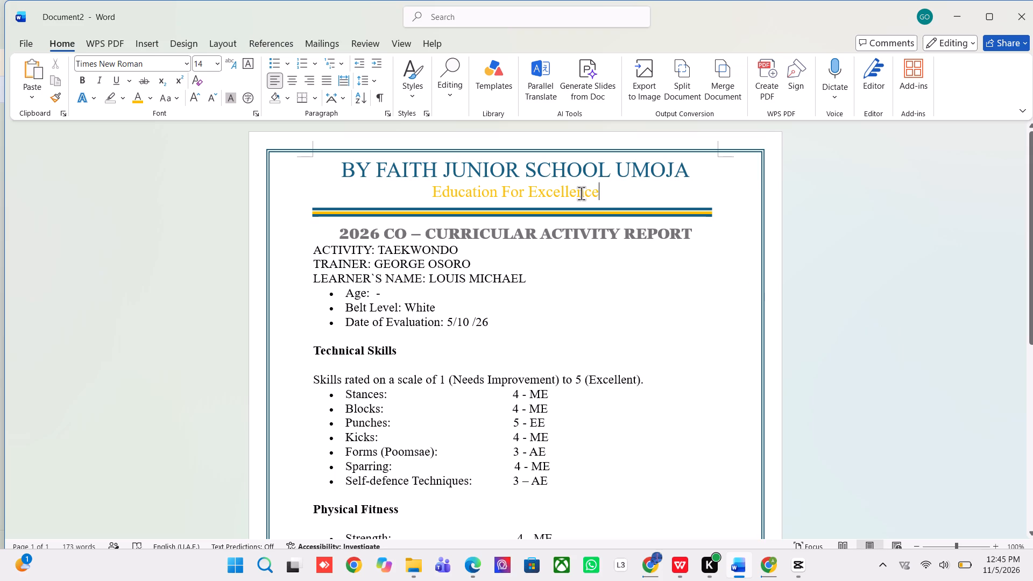
pyautogui.moveTo(581, 193); pyautogui.dragTo(443, 192)
pyautogui.click(530, 166)
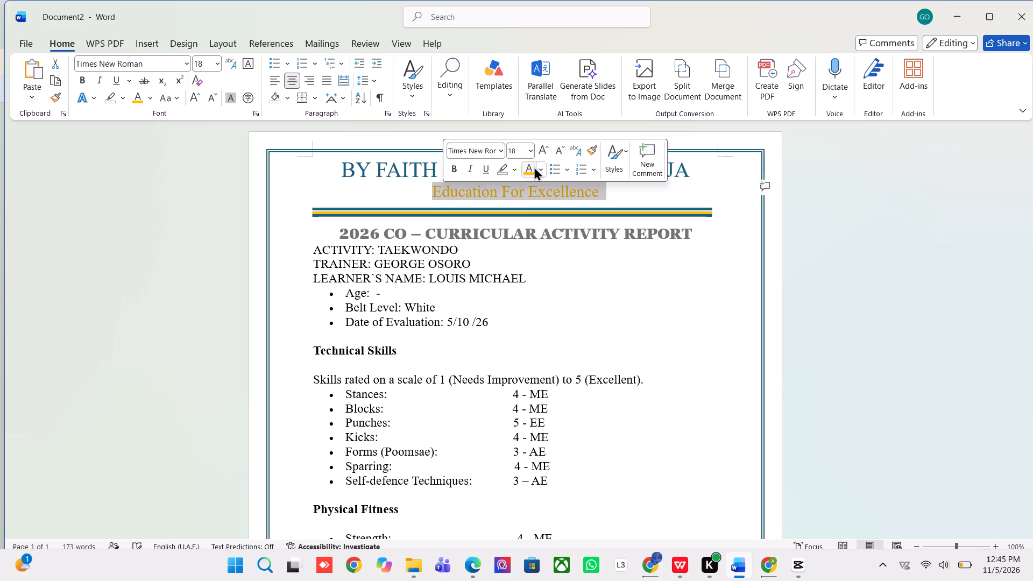
pyautogui.click(543, 166)
pyautogui.click(570, 389)
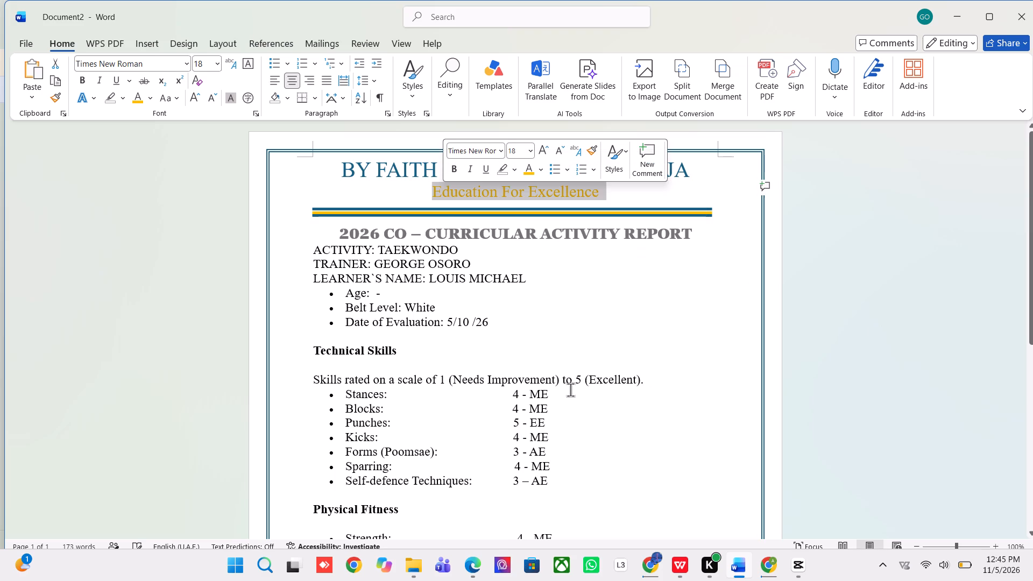
pyautogui.click(841, 325)
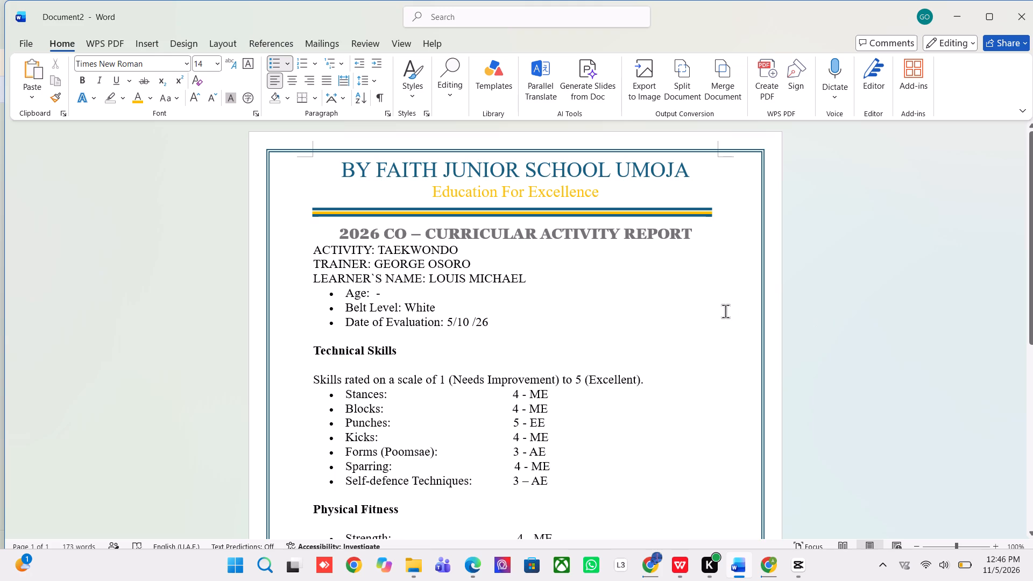
# Replace the long dash in the Self-defence Techniques rating with a short hyphen so it reads 3 - AE.
pyautogui.scroll(-18, 725, 311)
pyautogui.scroll(-16, 724, 311)
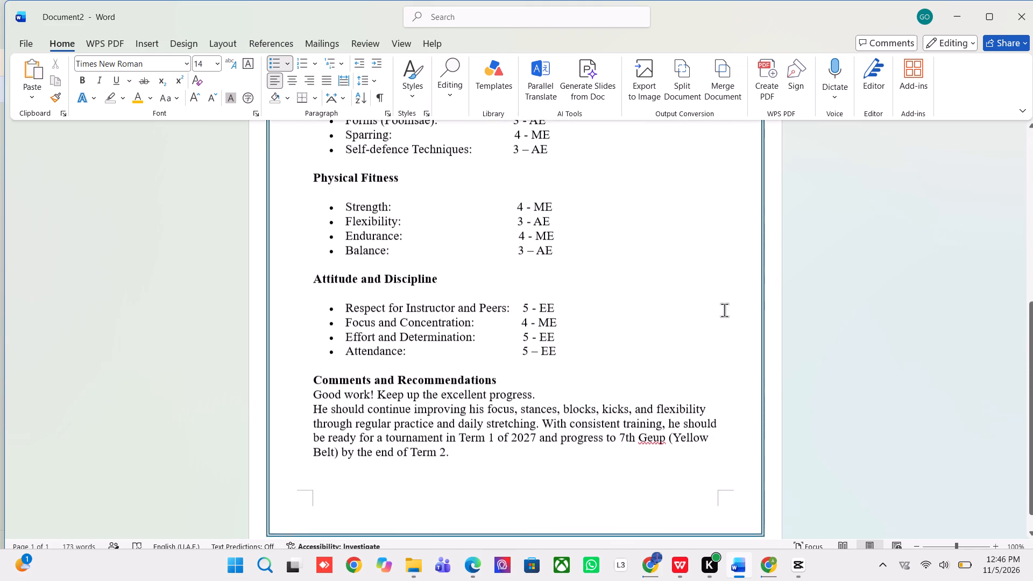
pyautogui.scroll(-4, 724, 310)
pyautogui.scroll(20, 724, 310)
pyautogui.scroll(12, 724, 310)
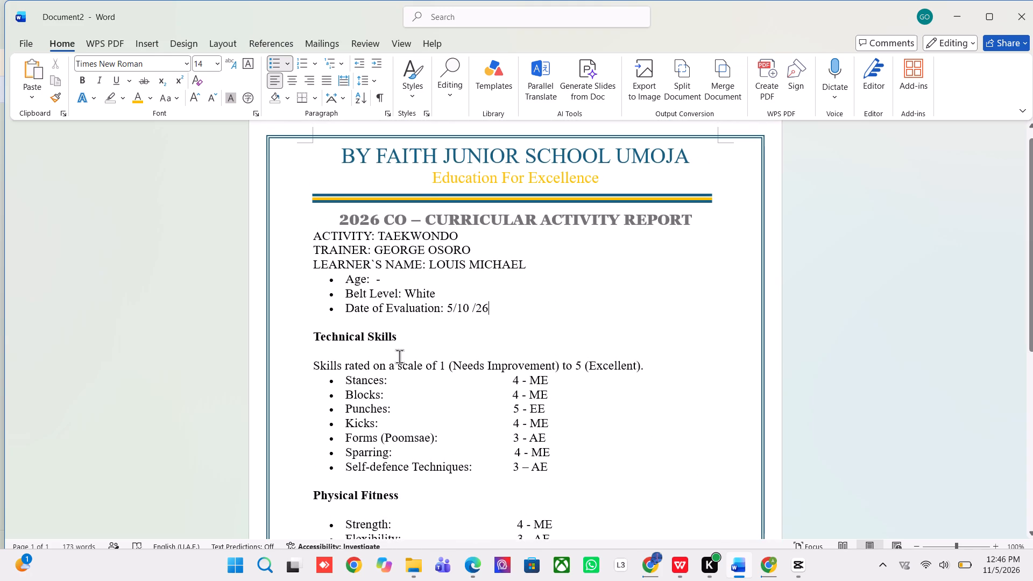
pyautogui.scroll(-8, 532, 477)
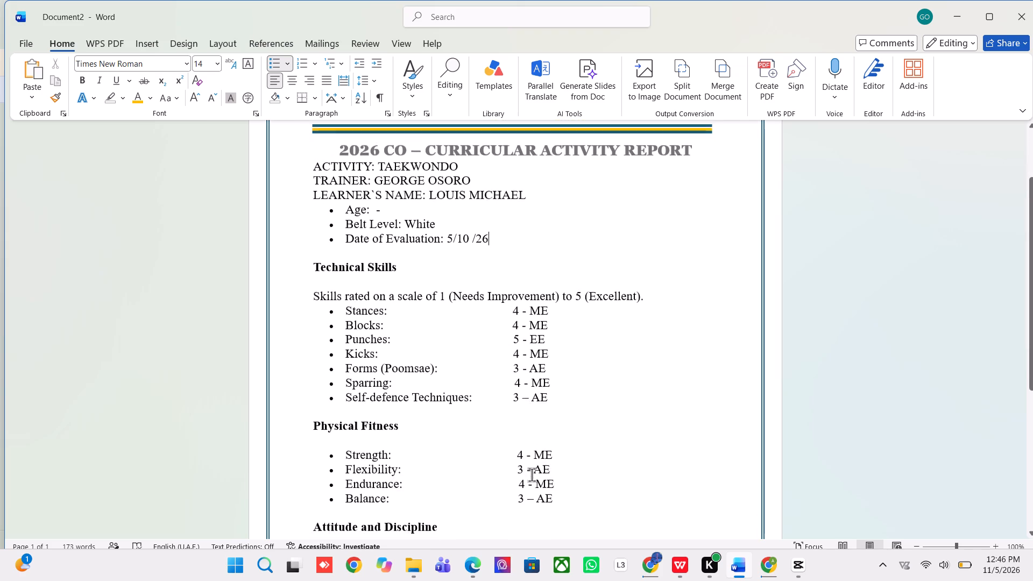
pyautogui.scroll(-9, 532, 474)
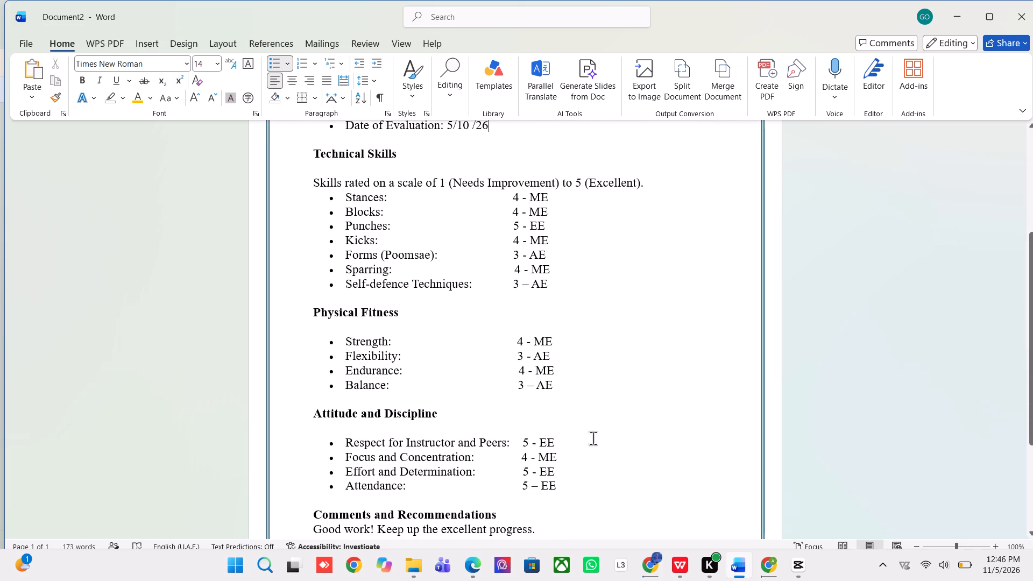
pyautogui.click(530, 284)
pyautogui.press('BackSpace')
pyautogui.press('BackSpace')
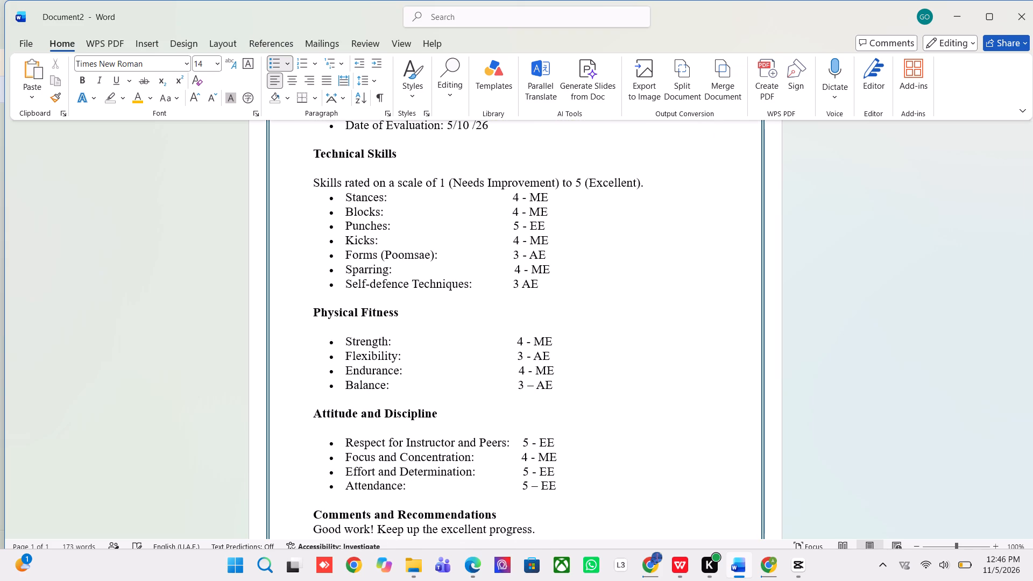
pyautogui.press('-')
pyautogui.press('space')
pyautogui.press('space')
pyautogui.press('BackSpace')
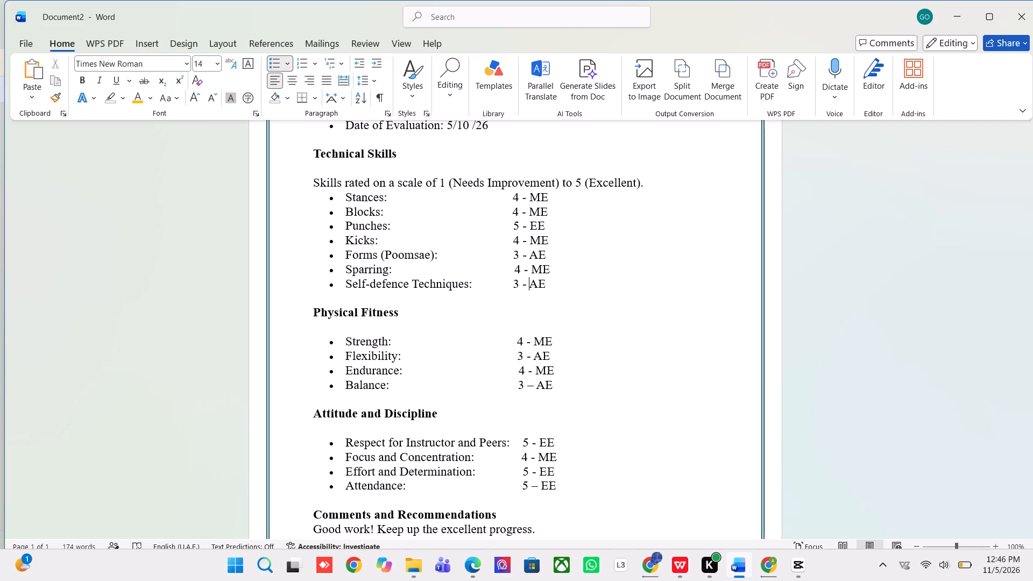
pyautogui.press('space')
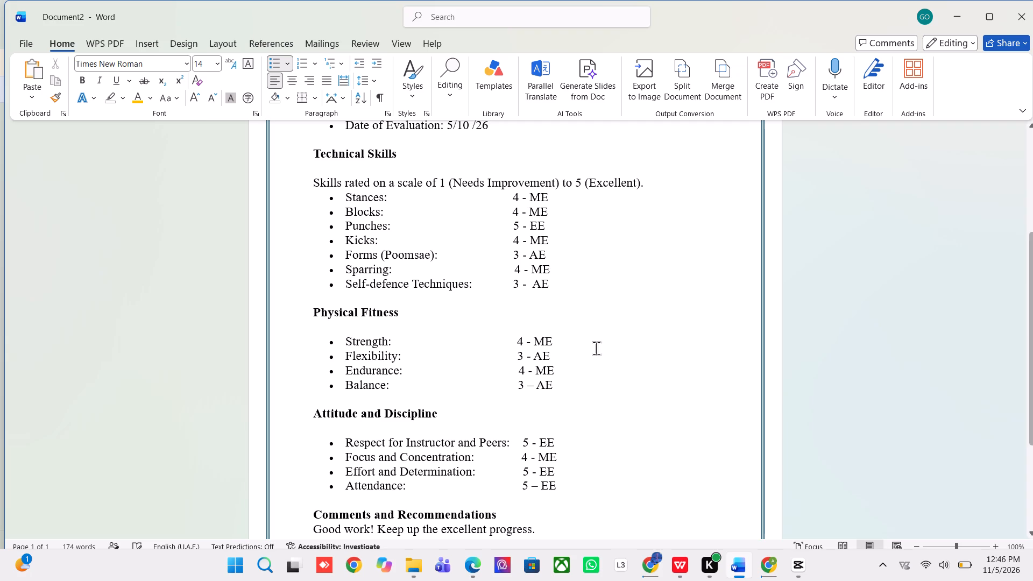
pyautogui.click(611, 299)
pyautogui.click(584, 321)
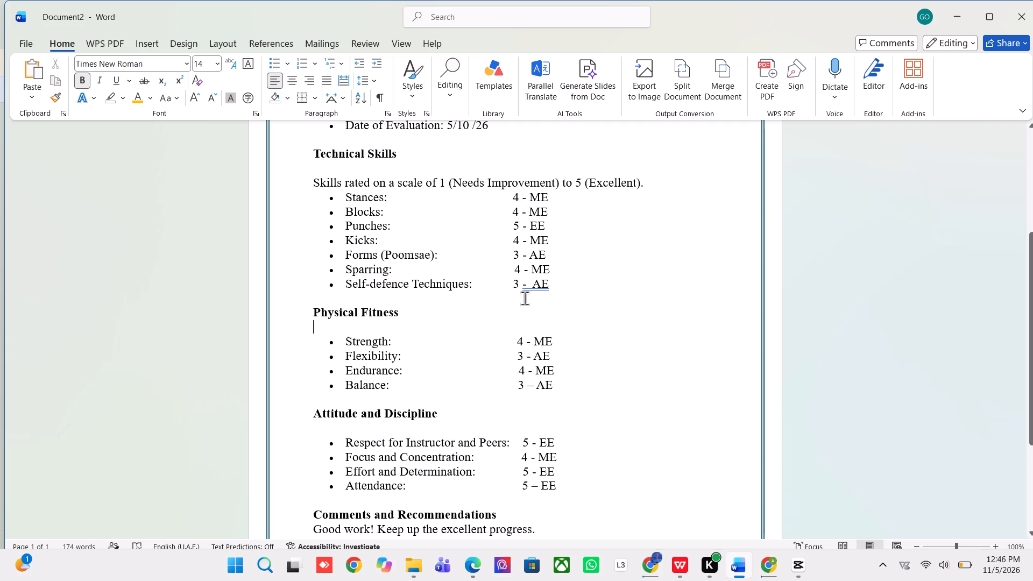
pyautogui.click(635, 261)
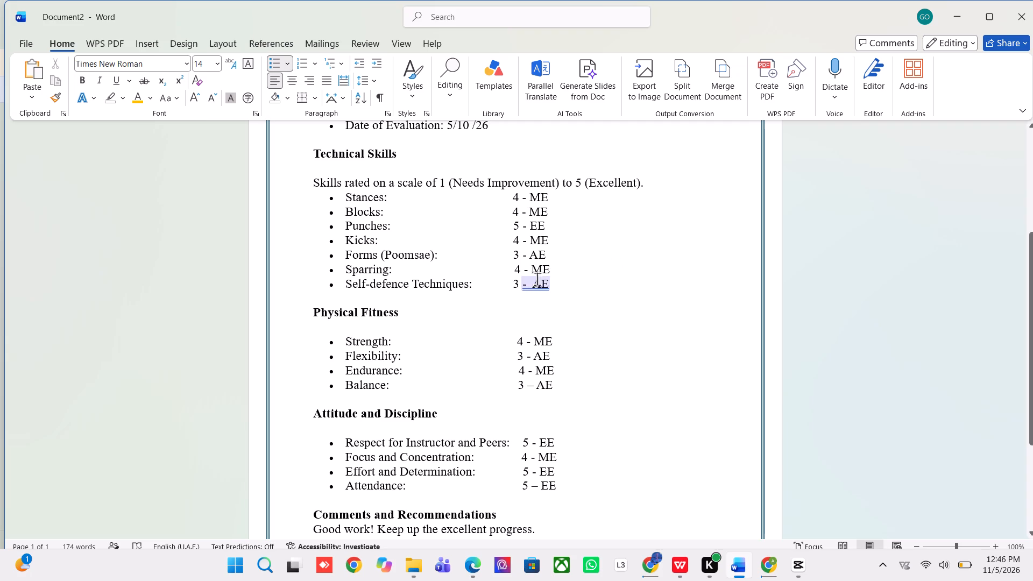
pyautogui.click(534, 284)
pyautogui.press('BackSpace')
# Replace the long dashes in the Balance and Attendance ratings with short hyphens, giving 3 - AE and 5 - EE.
pyautogui.scroll(-6, 539, 459)
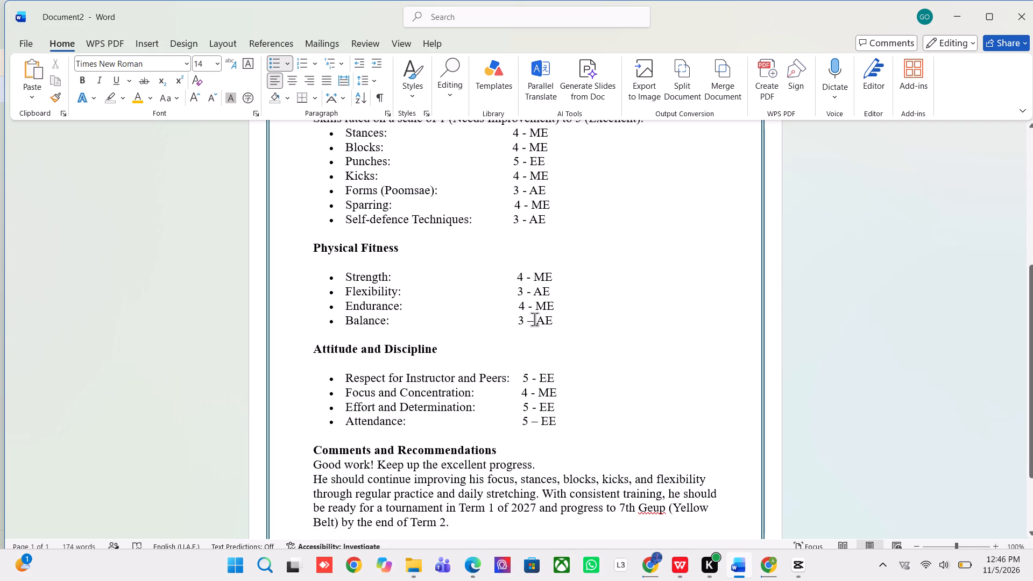
pyautogui.click(534, 319)
pyautogui.press('BackSpace')
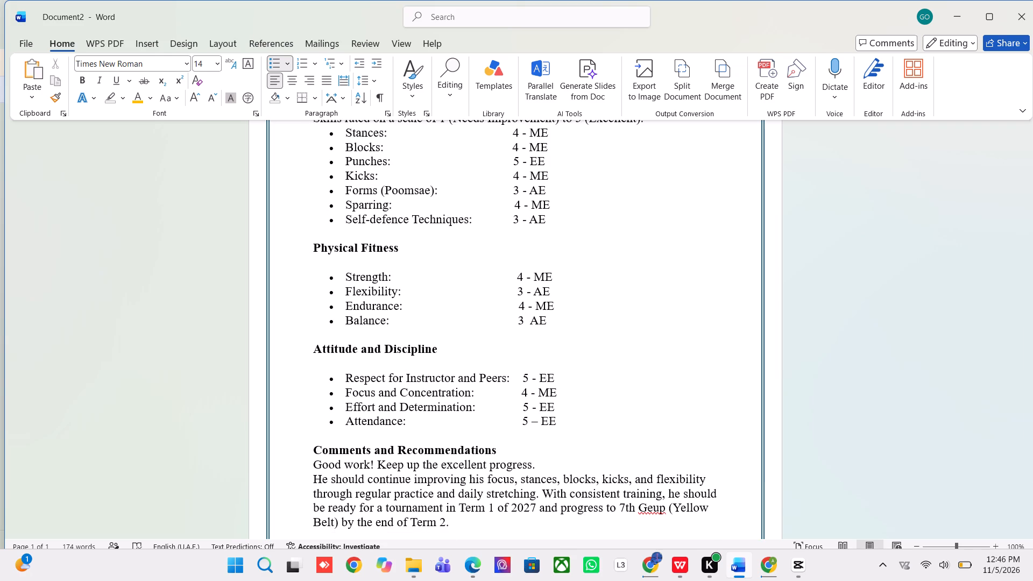
pyautogui.press('-')
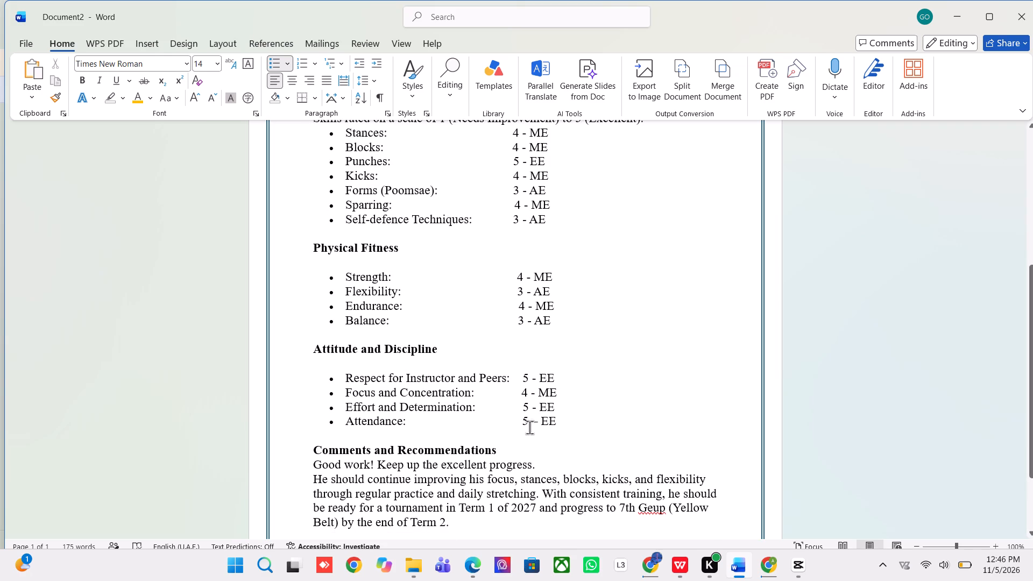
pyautogui.click(537, 420)
pyautogui.press('BackSpace')
pyautogui.press('-')
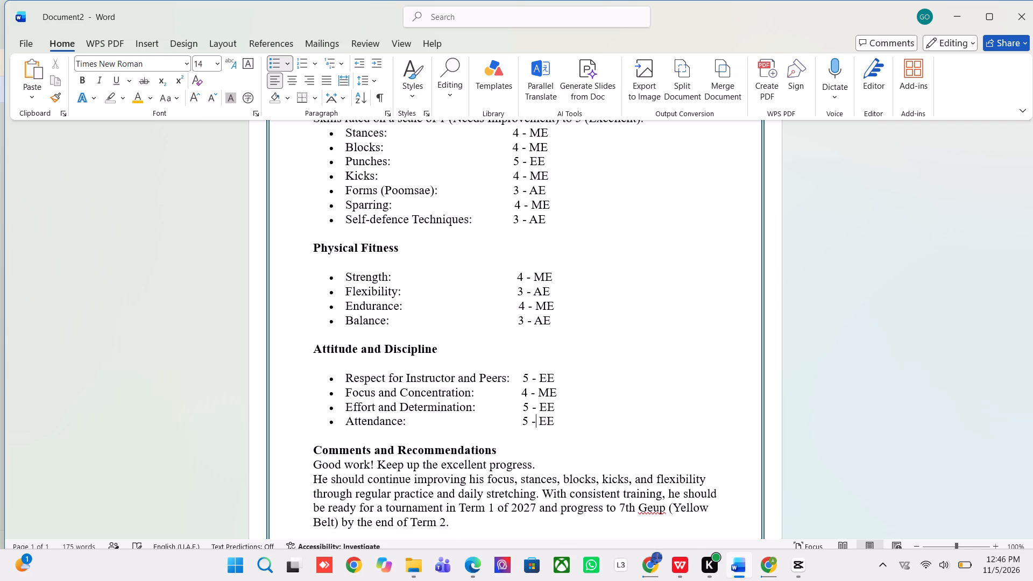
pyautogui.click(856, 317)
# Review the whole Taekwondo report from the comments up to the header, checking that the rating hyphens are consistent.
pyautogui.scroll(3, 712, 332)
pyautogui.scroll(-7, 712, 331)
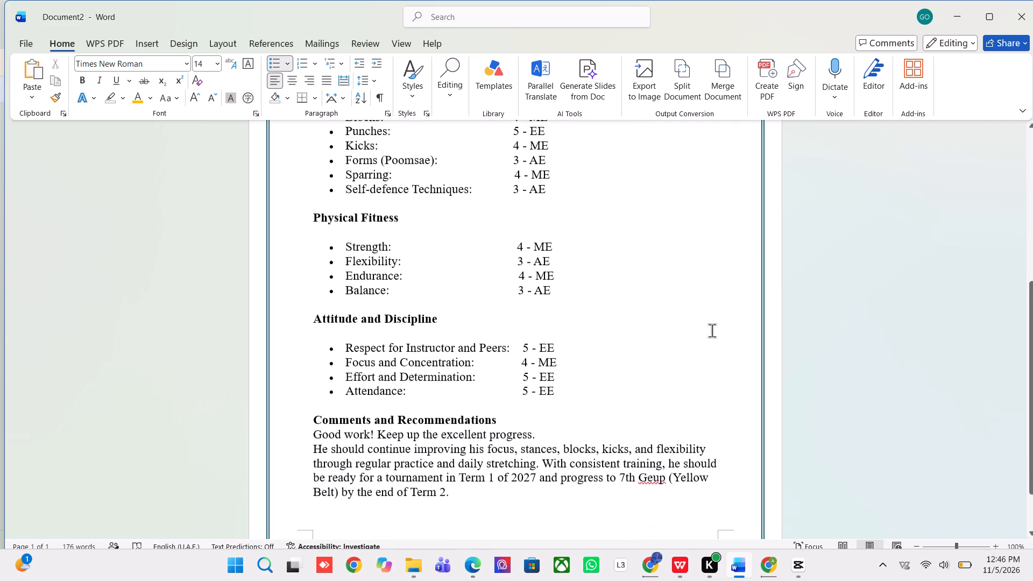
pyautogui.scroll(-12, 712, 330)
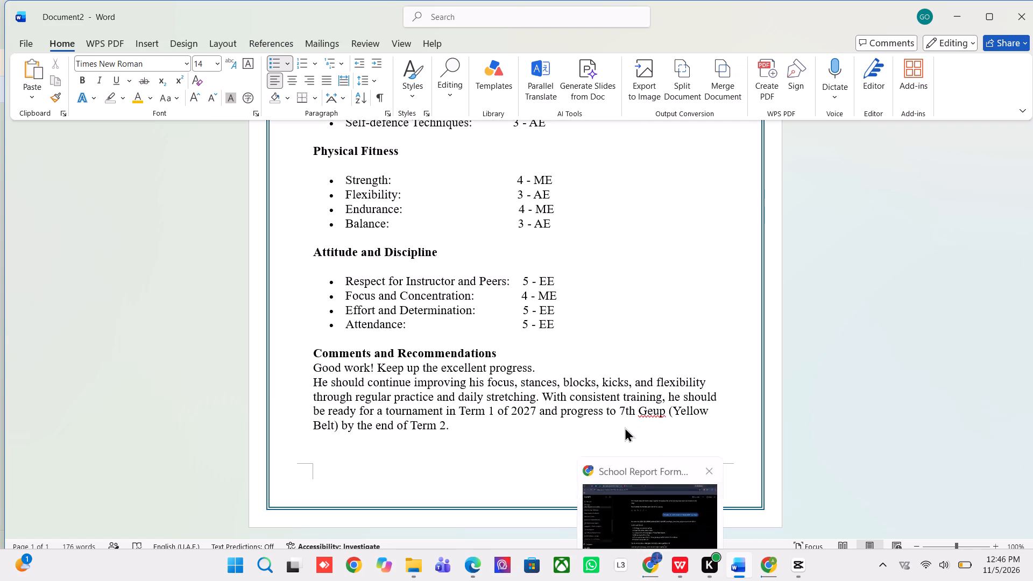
pyautogui.scroll(4, 529, 344)
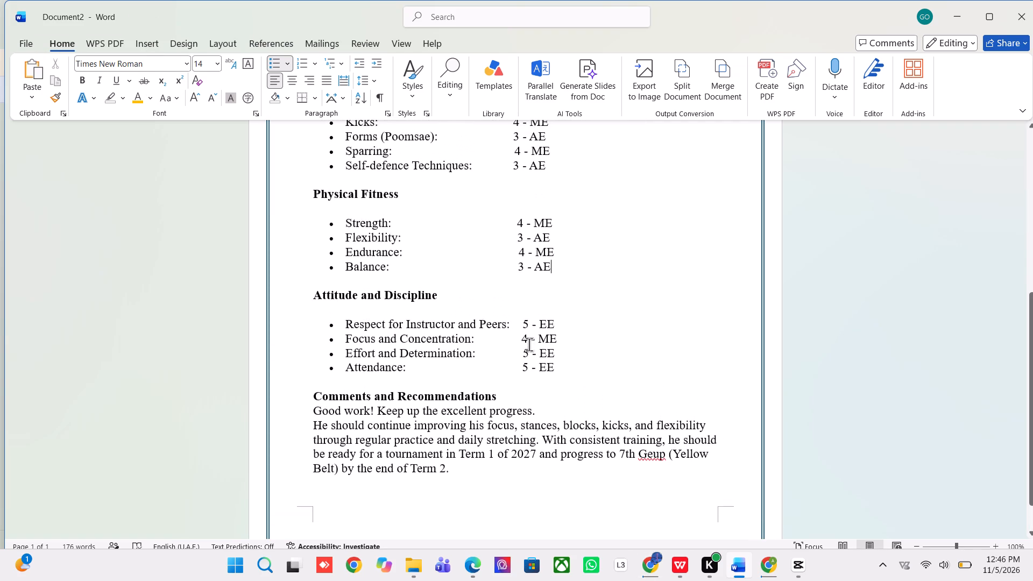
pyautogui.scroll(8, 529, 344)
pyautogui.scroll(-1, 529, 344)
pyautogui.scroll(10, 529, 344)
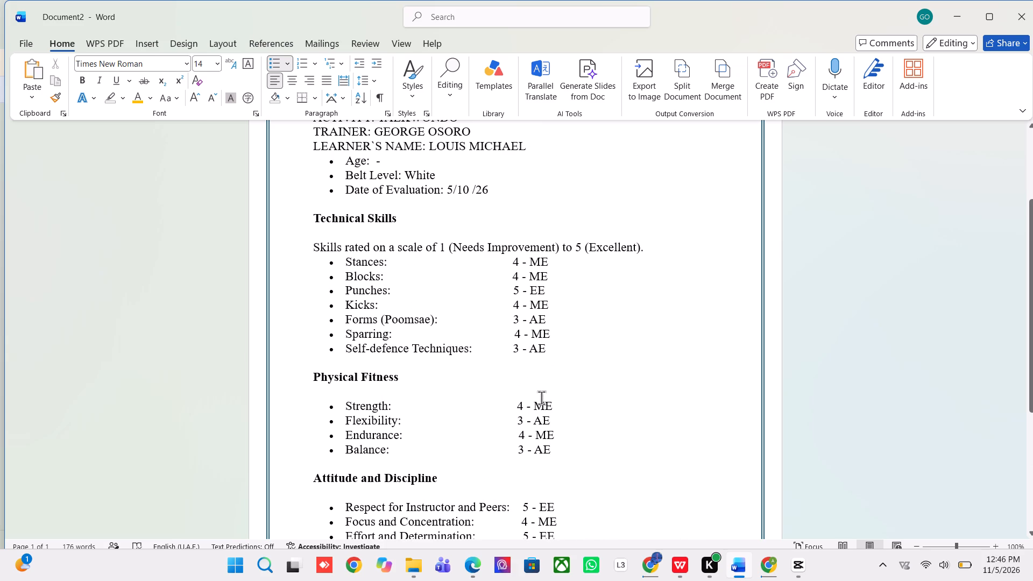
pyautogui.scroll(8, 541, 398)
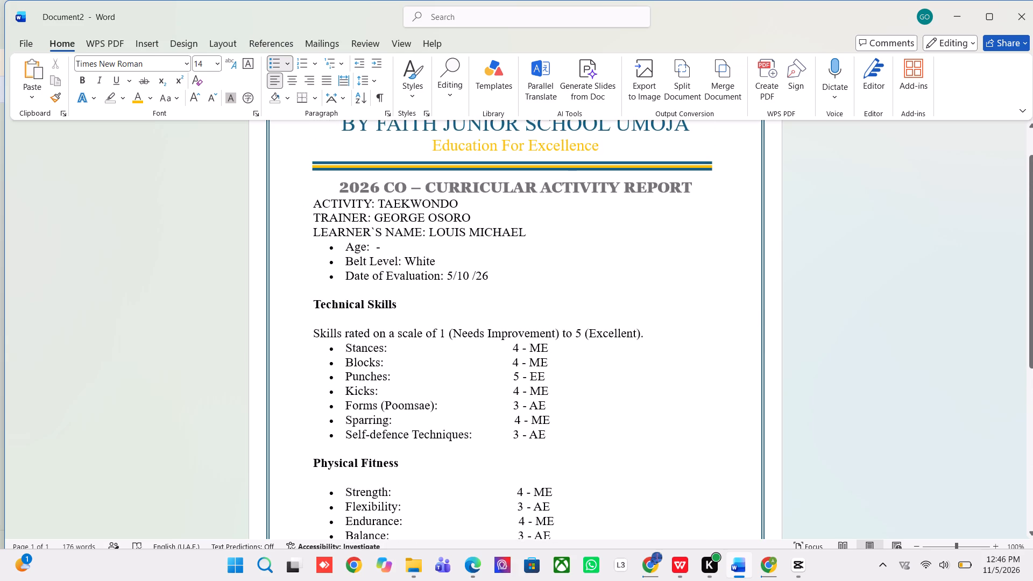
# Save the report as a Word document named BY FAITH JUNIOR SCHOOL UMOJA.docx in the Desktop folder.
pyautogui.click(17, 39)
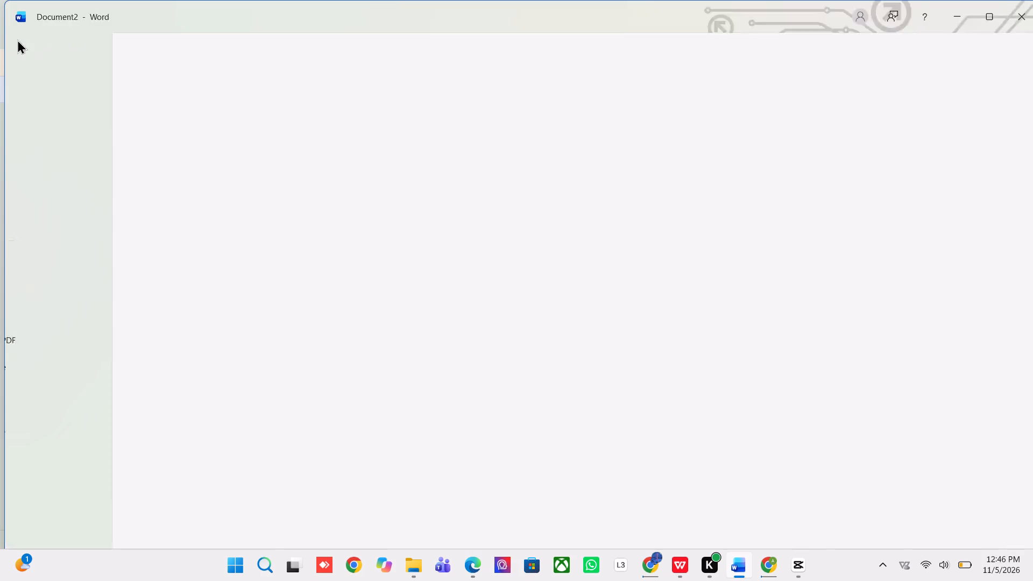
pyautogui.click(46, 309)
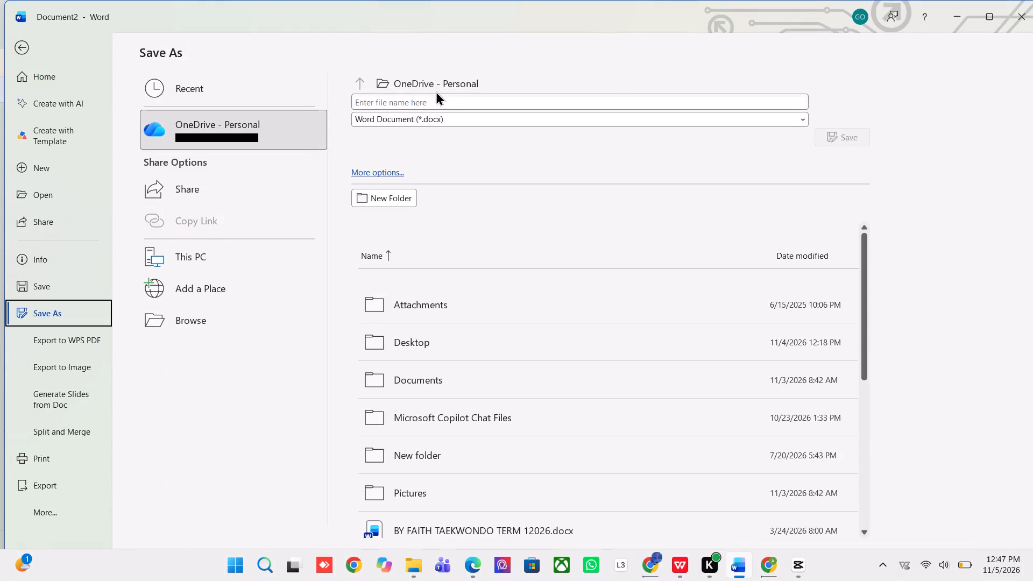
pyautogui.click(424, 104)
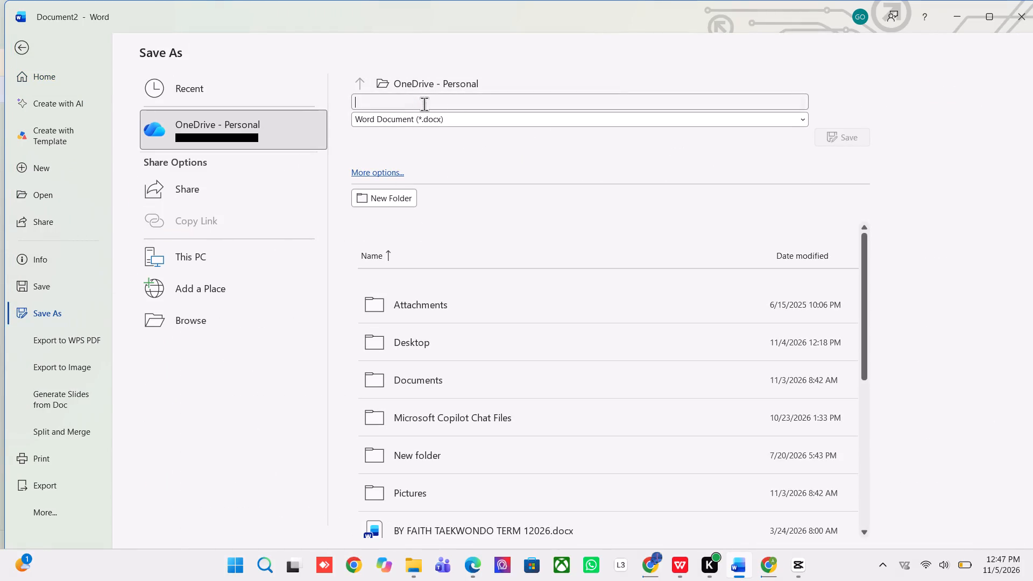
pyautogui.click(207, 257)
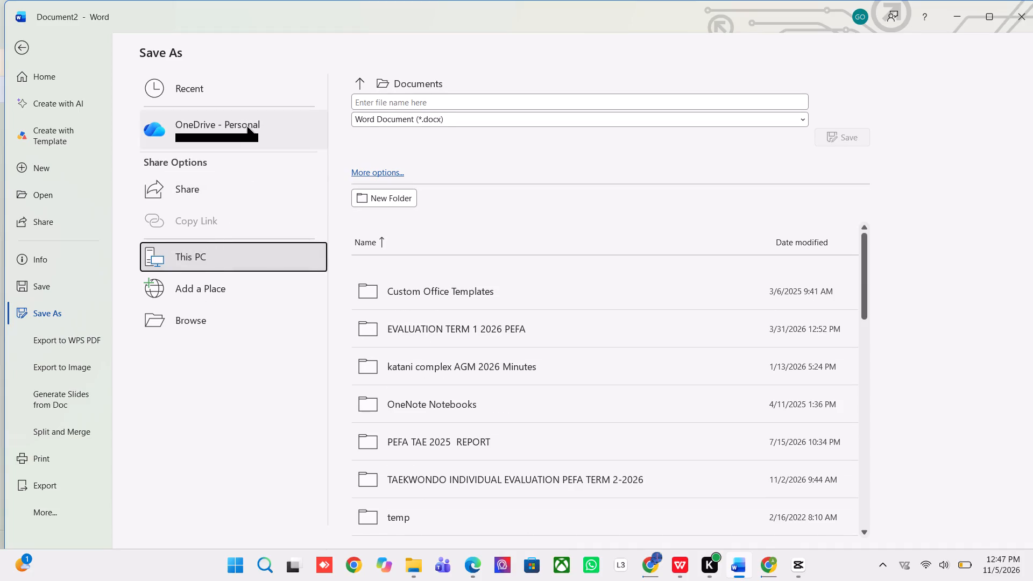
pyautogui.click(424, 89)
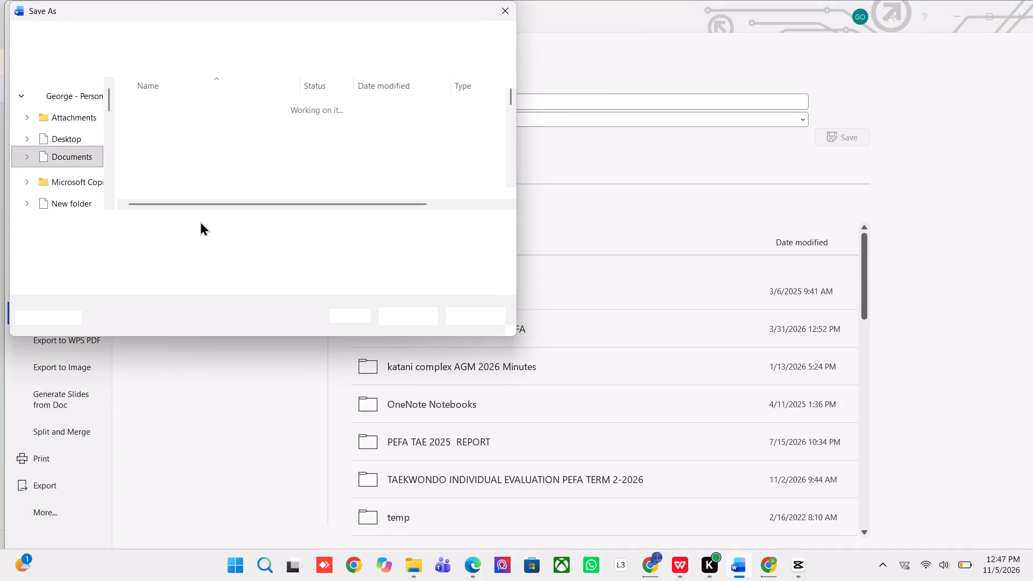
pyautogui.click(68, 145)
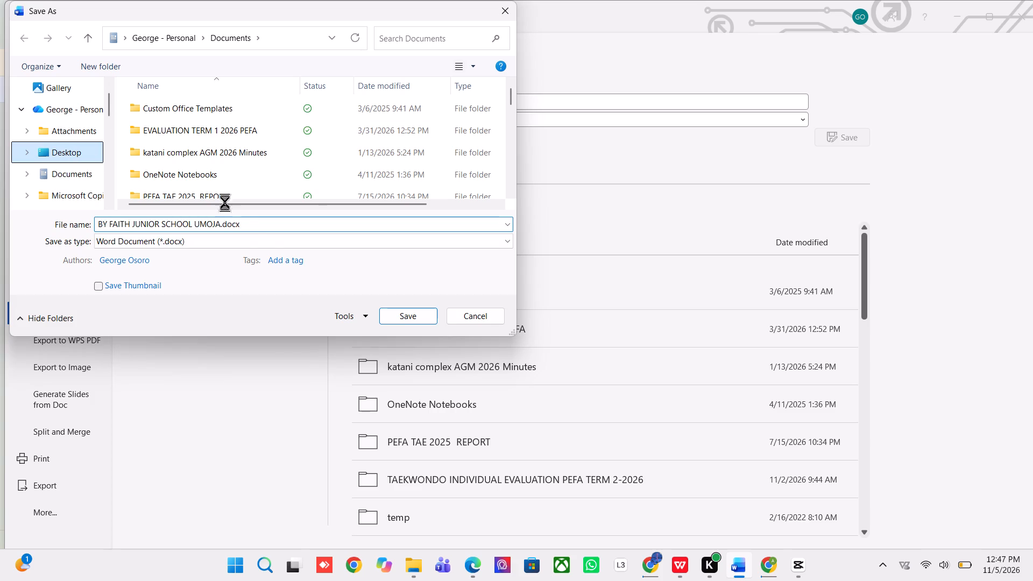
pyautogui.click(251, 223)
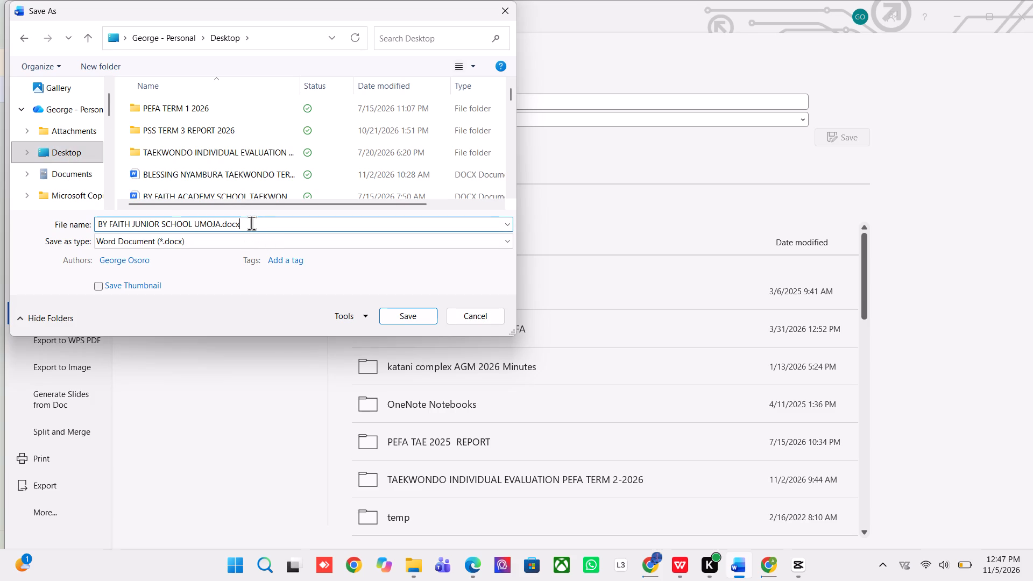
pyautogui.click(251, 223)
pyautogui.click(391, 317)
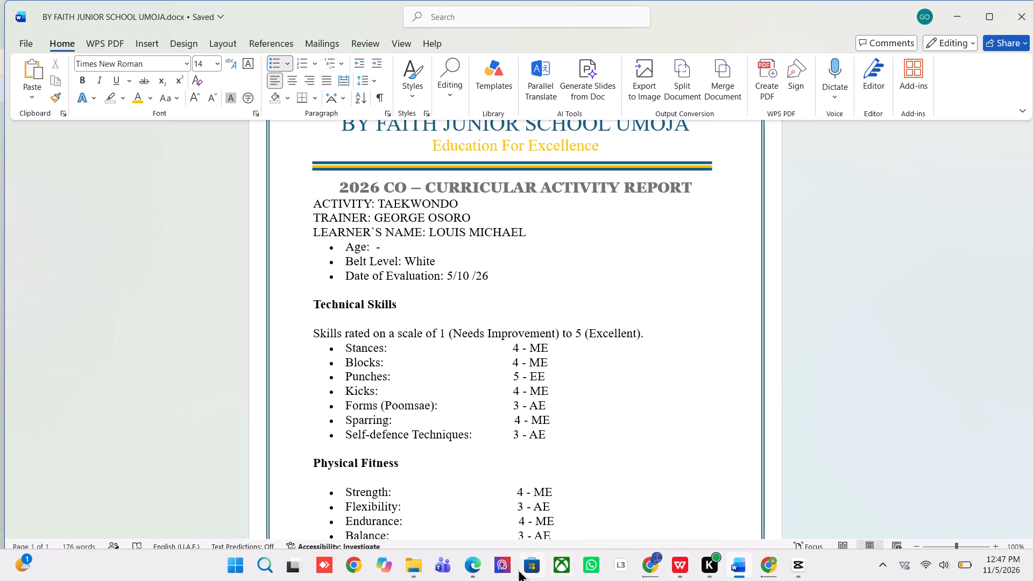
# Close the saved report in Word and reopen BY FAITH JUNIOR SCHOOL UMOJA.docx from the Desktop folder.
pyautogui.click(419, 565)
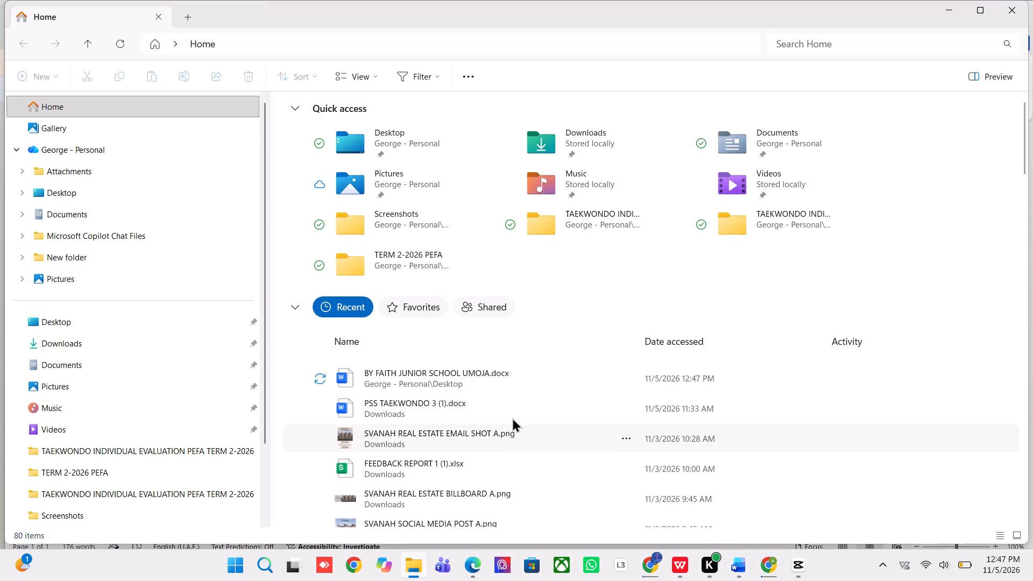
pyautogui.click(348, 379)
pyautogui.click(342, 374)
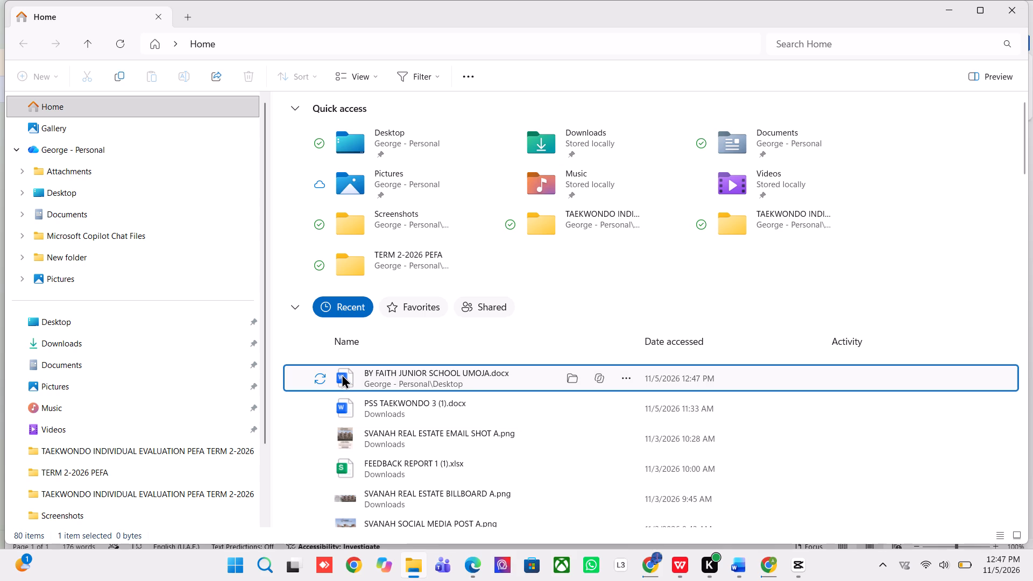
pyautogui.click(344, 377)
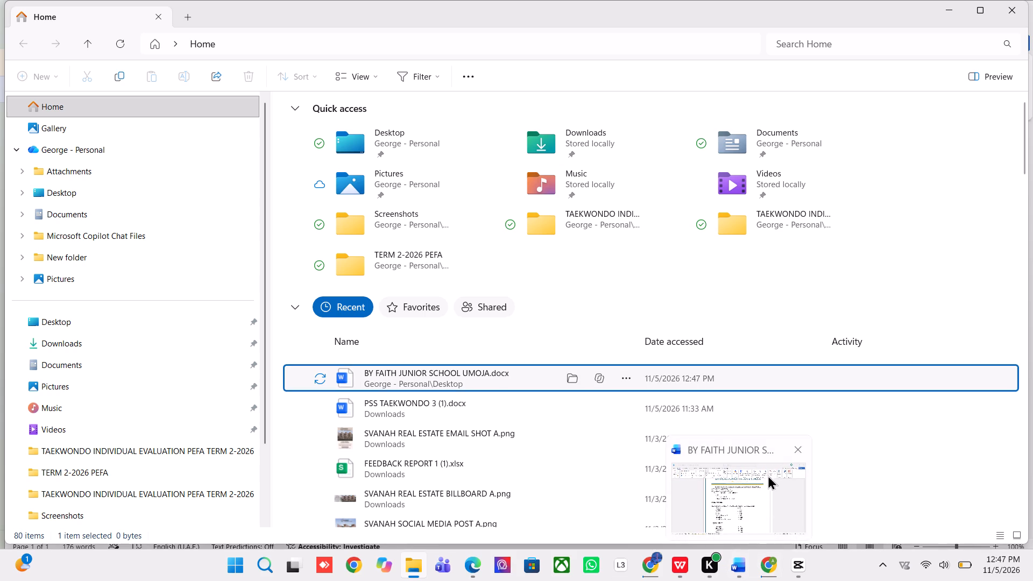
pyautogui.click(791, 450)
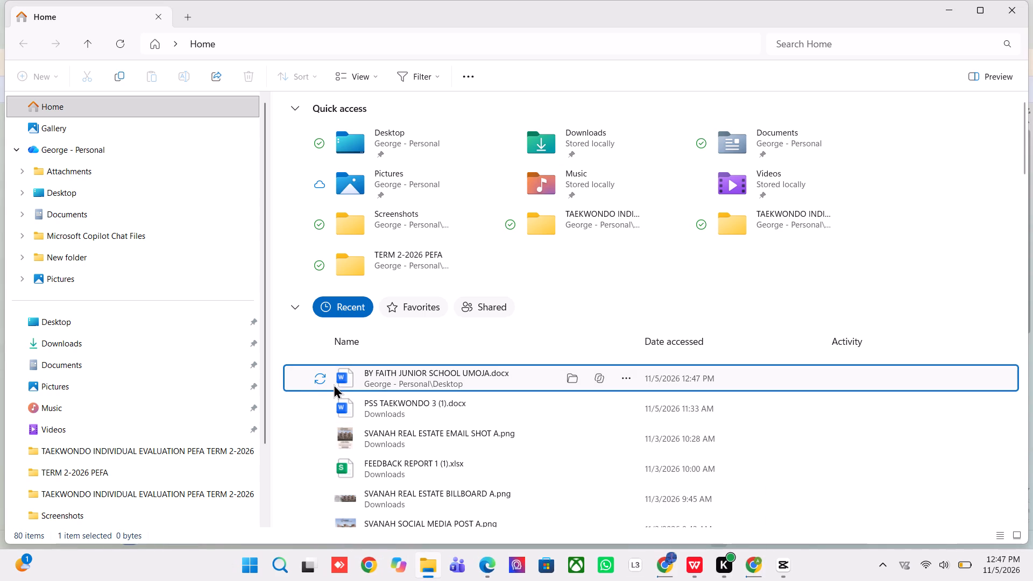
pyautogui.click(102, 323)
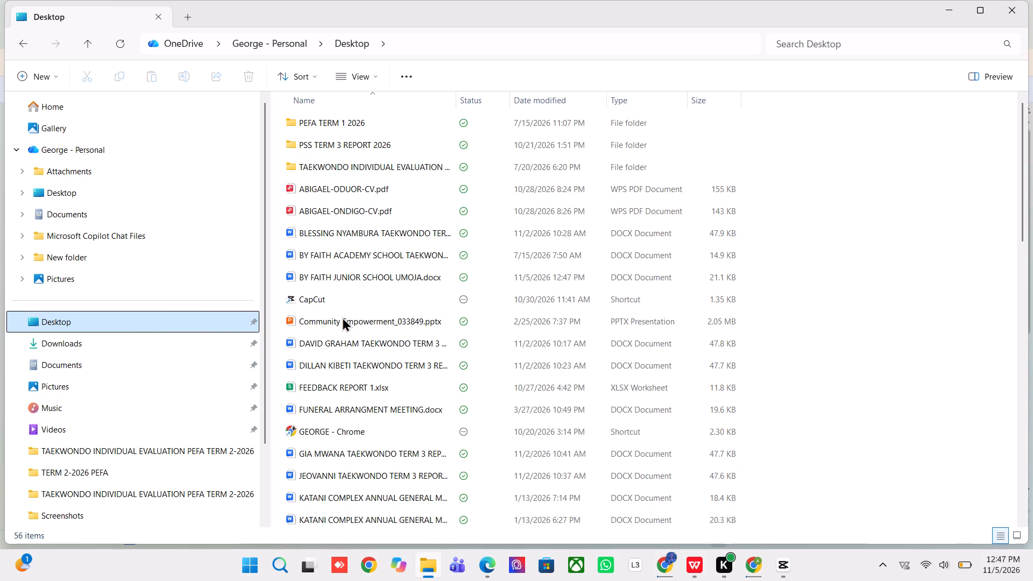
pyautogui.click(287, 274)
pyautogui.click(287, 274)
pyautogui.doubleClick(287, 274)
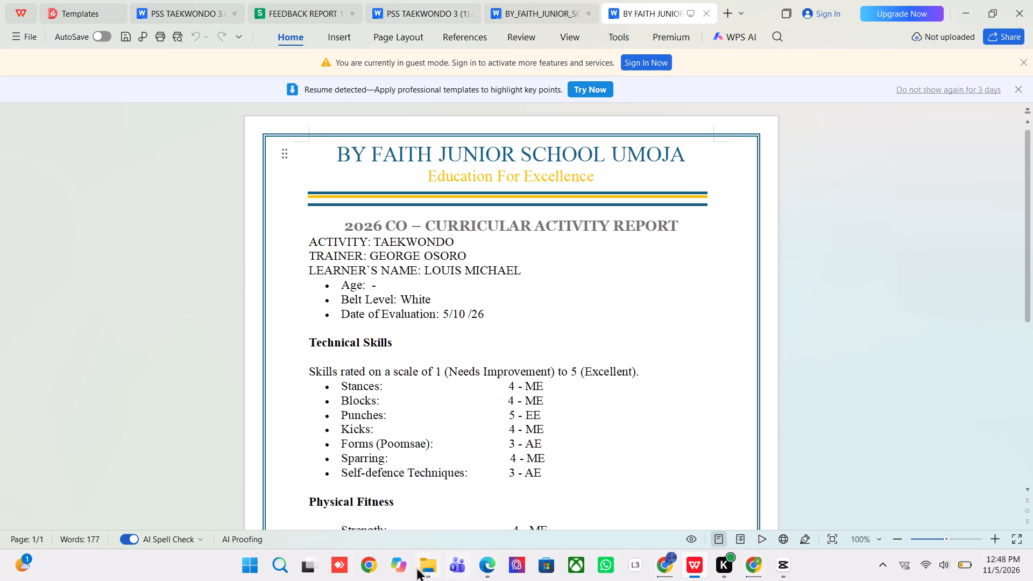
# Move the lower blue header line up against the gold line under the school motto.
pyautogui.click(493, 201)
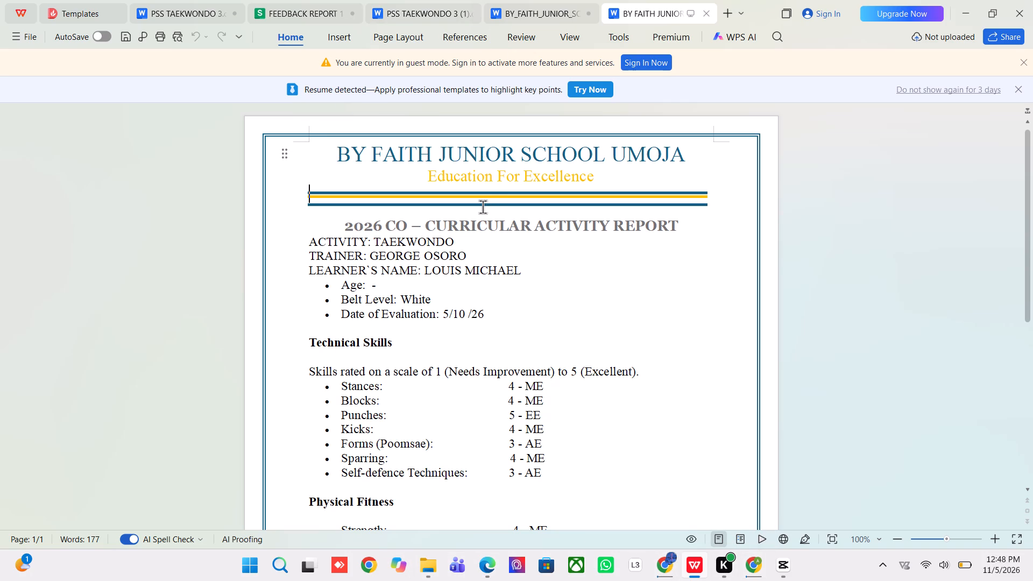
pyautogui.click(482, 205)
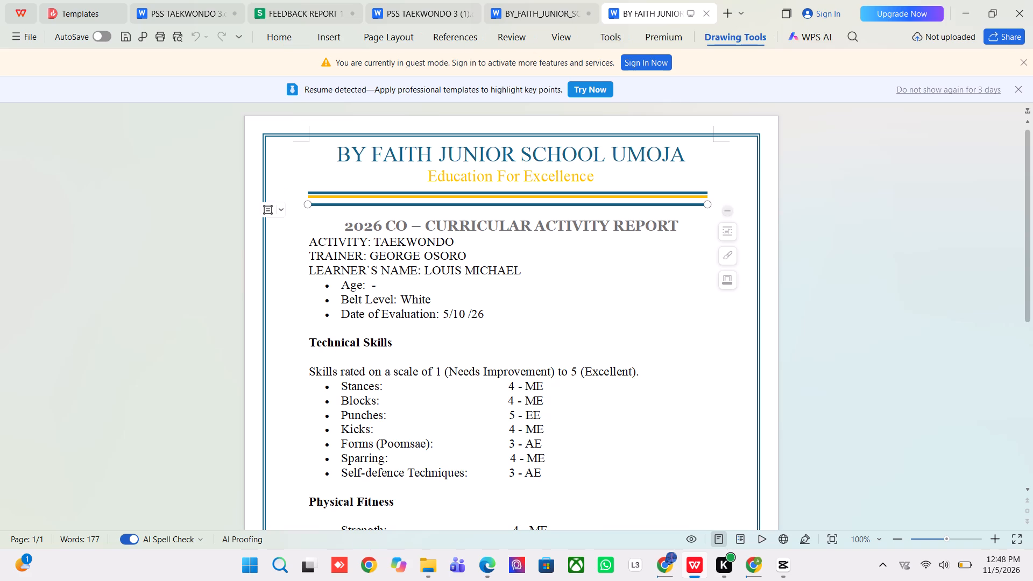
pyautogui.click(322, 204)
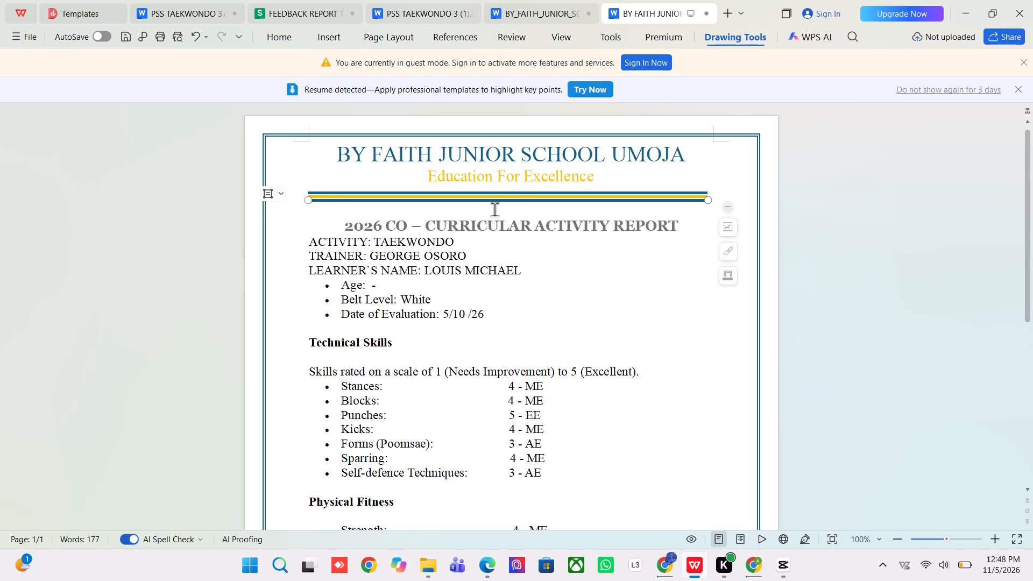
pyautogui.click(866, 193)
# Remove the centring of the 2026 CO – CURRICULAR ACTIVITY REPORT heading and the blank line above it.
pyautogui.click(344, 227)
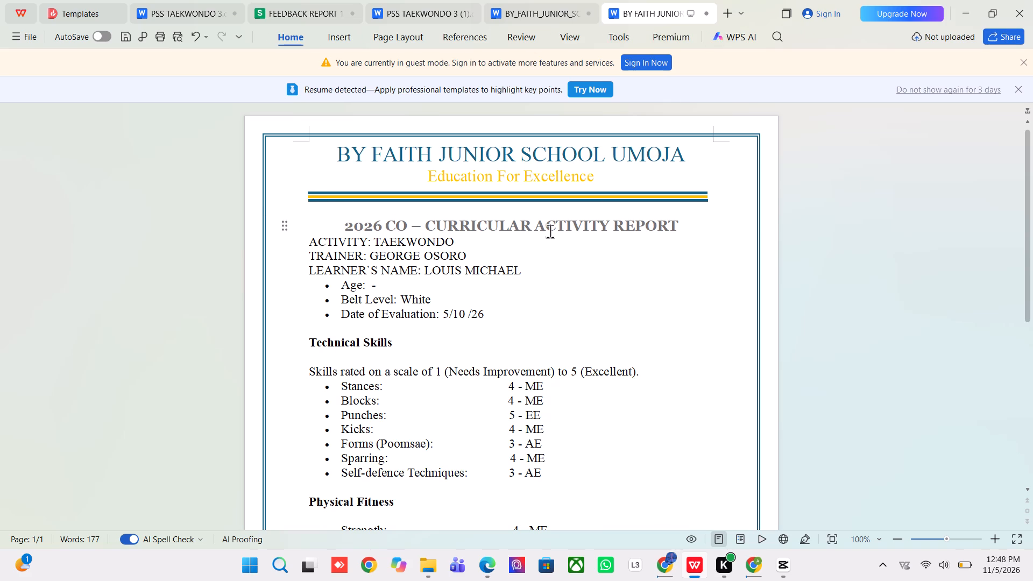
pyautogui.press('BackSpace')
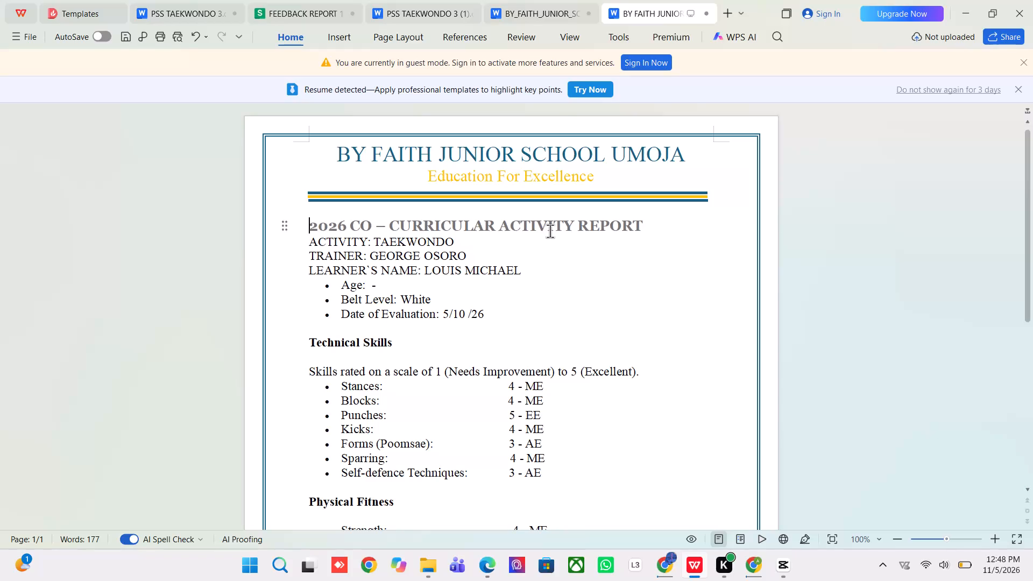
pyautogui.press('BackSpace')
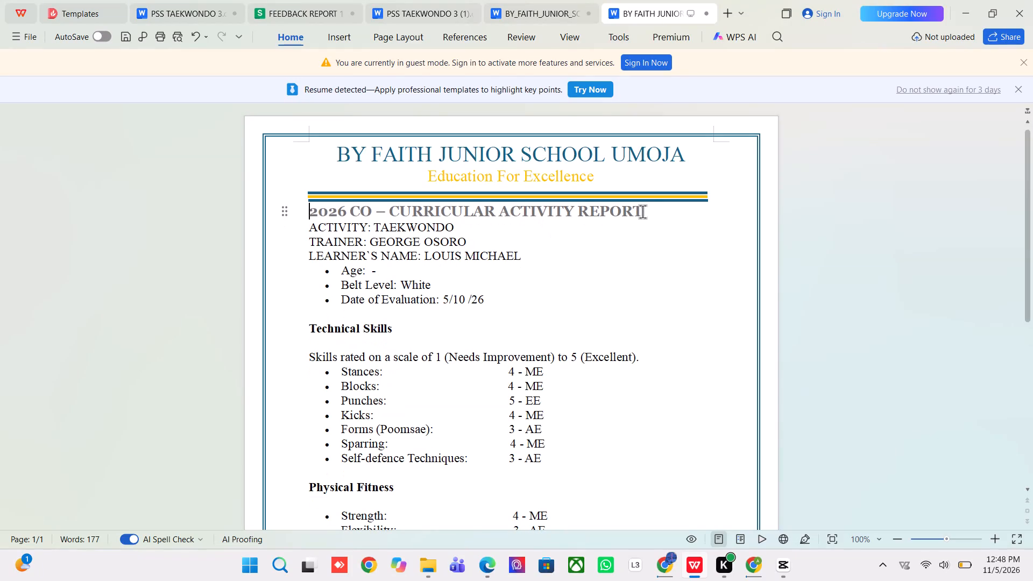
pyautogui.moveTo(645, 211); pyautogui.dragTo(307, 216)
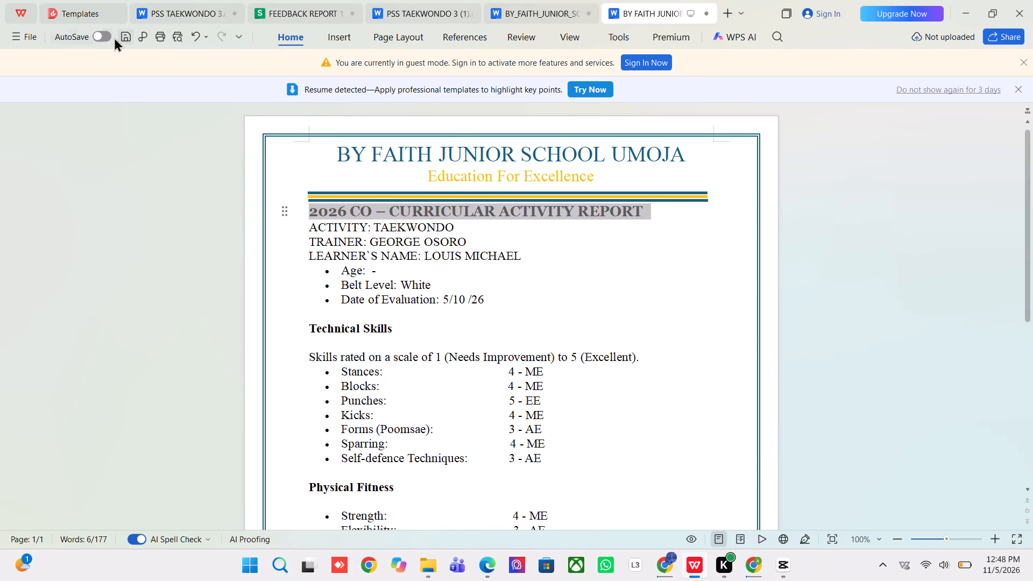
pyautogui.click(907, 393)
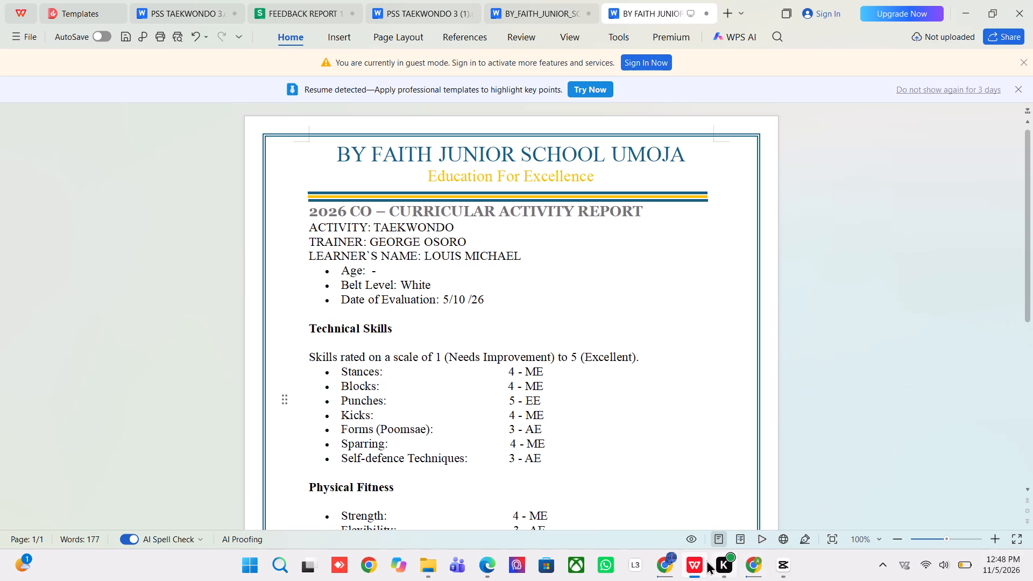
# Open the Desktop copy of BY FAITH JUNIOR SCHOOL UMOJA.docx with Microsoft Word and switch it to document editing.
pyautogui.rightClick(620, 6)
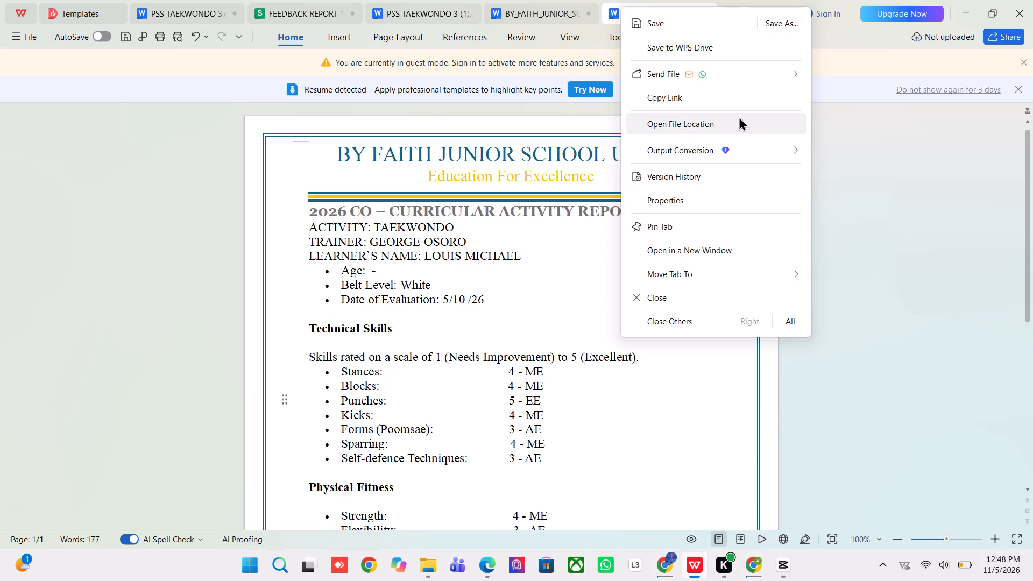
pyautogui.click(892, 423)
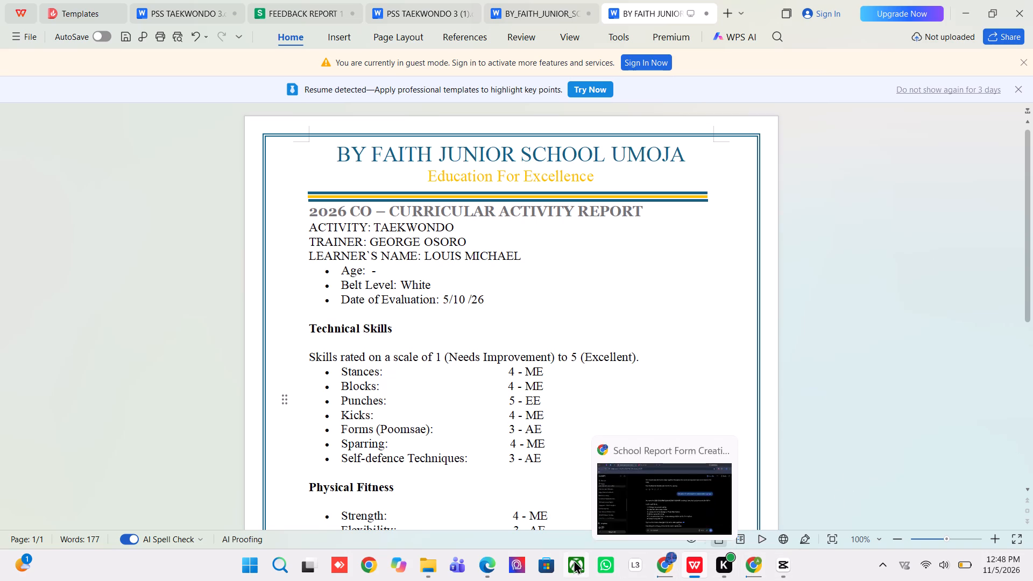
pyautogui.click(428, 561)
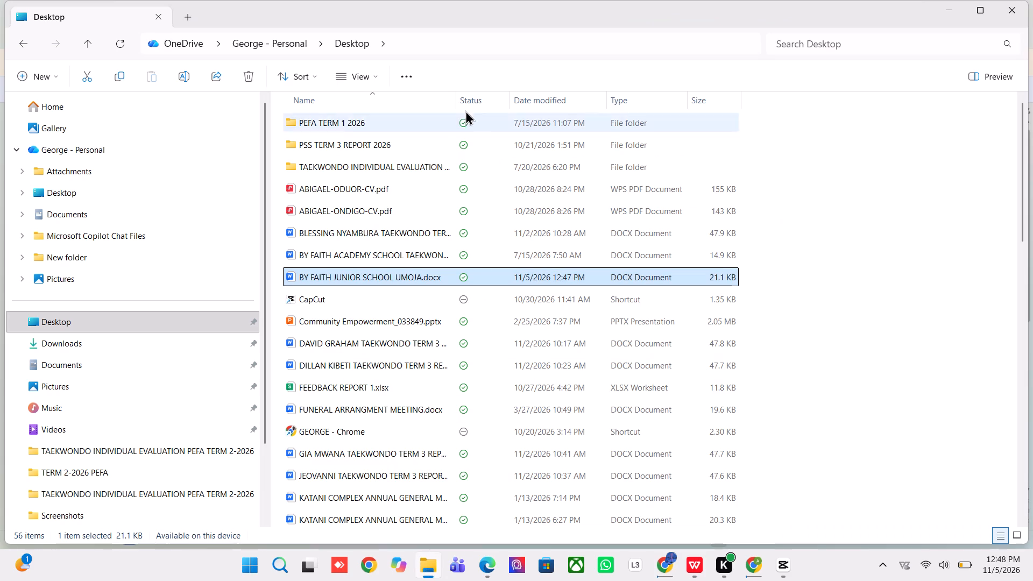
pyautogui.rightClick(449, 277)
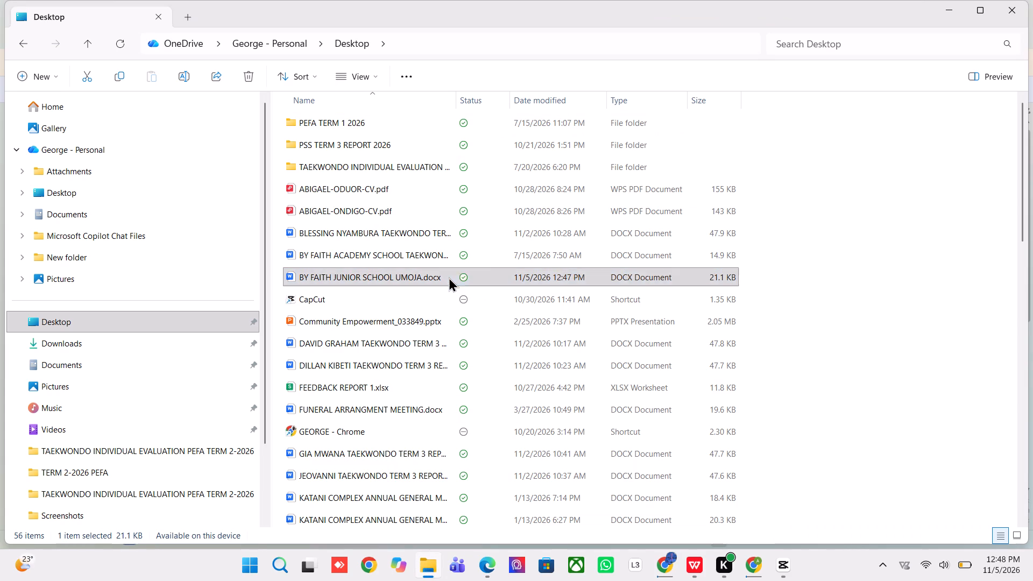
pyautogui.click(526, 164)
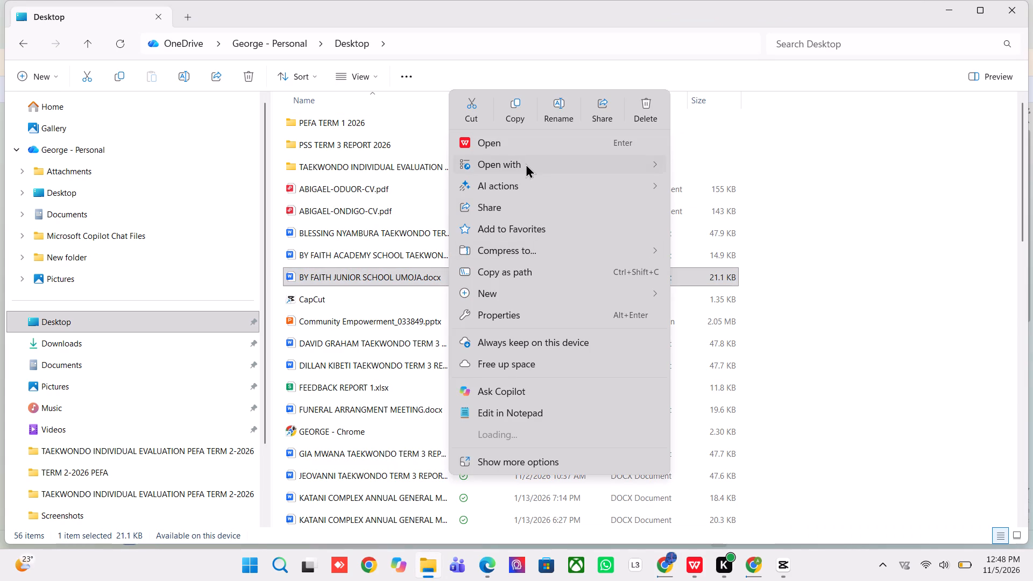
pyautogui.click(710, 189)
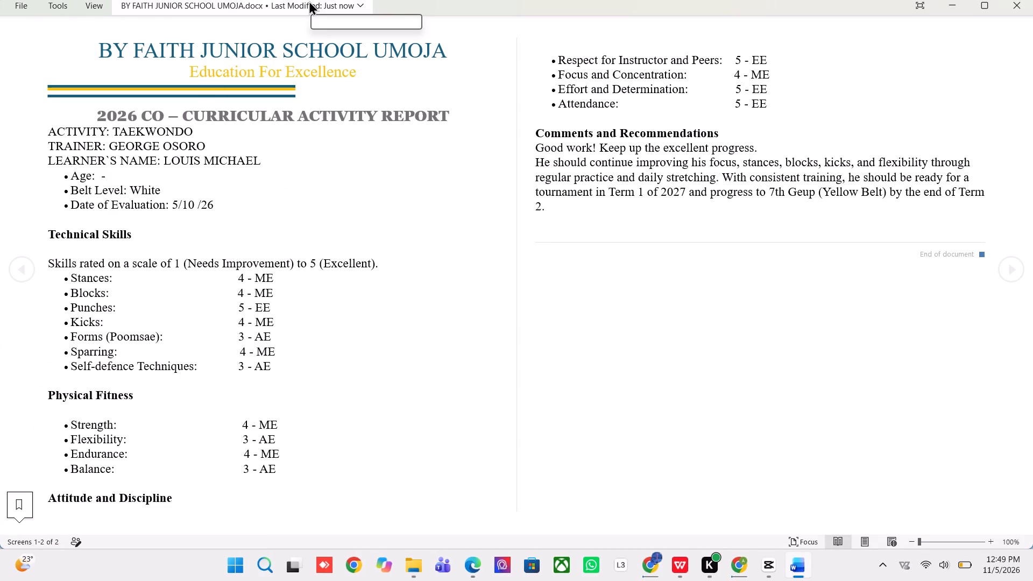
pyautogui.click(105, 6)
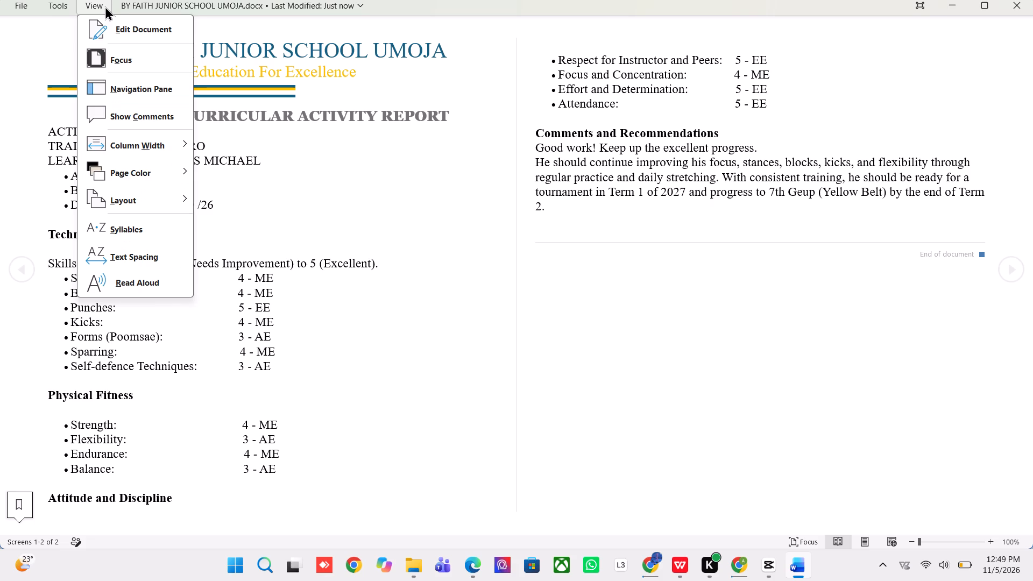
pyautogui.click(110, 30)
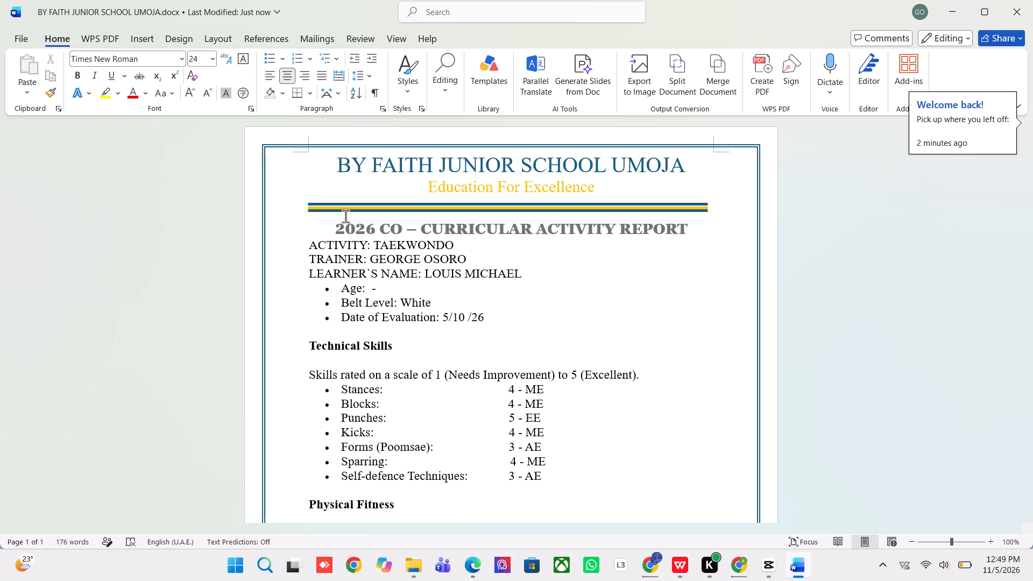
# Compare the report's header lines and heading in Word with the copy open in WPS Office.
pyautogui.press('space')
pyautogui.press('space')
pyautogui.press('space')
pyautogui.press('space')
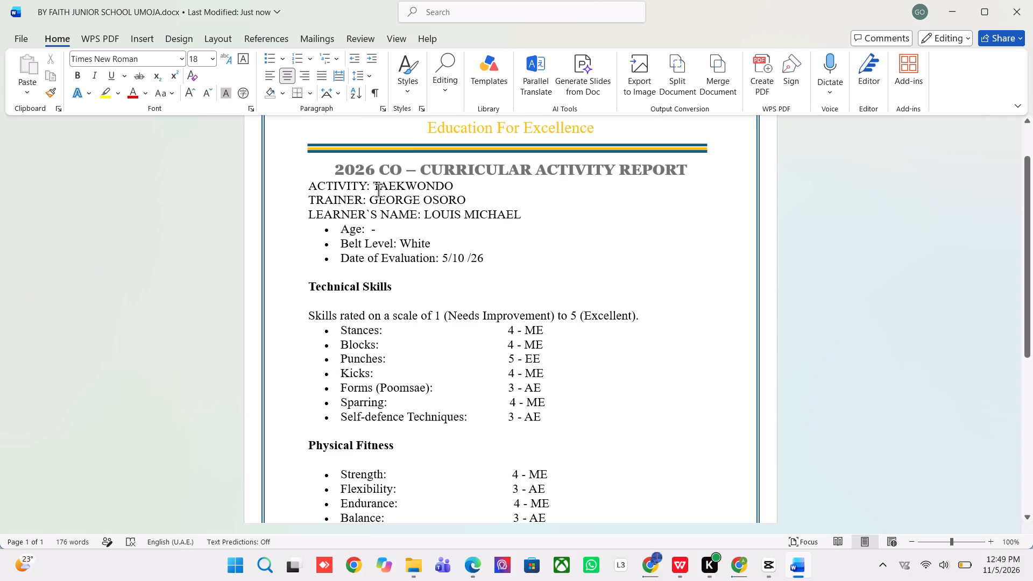
pyautogui.scroll(3, 378, 189)
pyautogui.scroll(1, 449, 170)
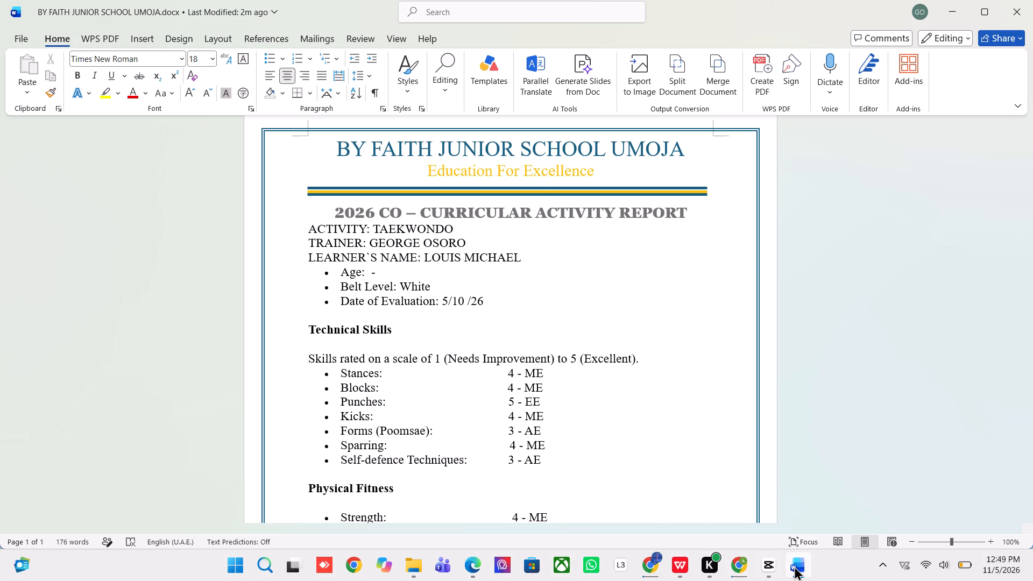
pyautogui.click(683, 569)
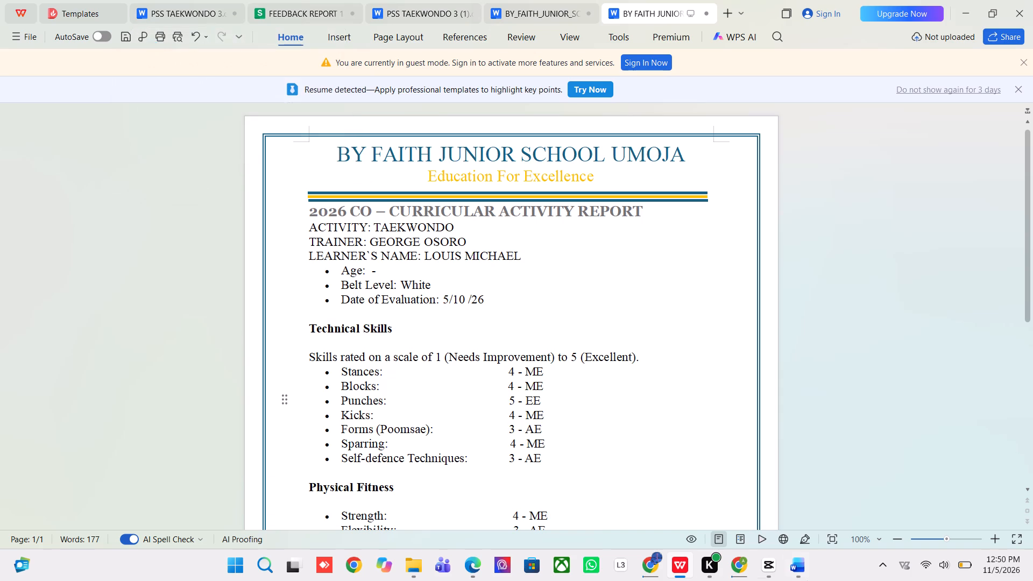
pyautogui.click(789, 561)
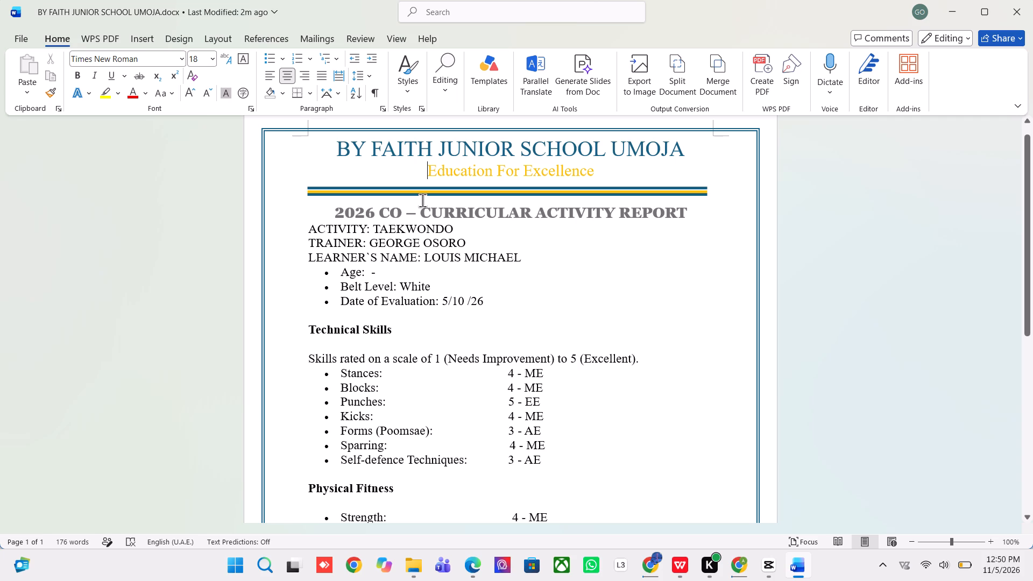
# Set the upper blue header line's layout to In Line with Text.
pyautogui.click(344, 186)
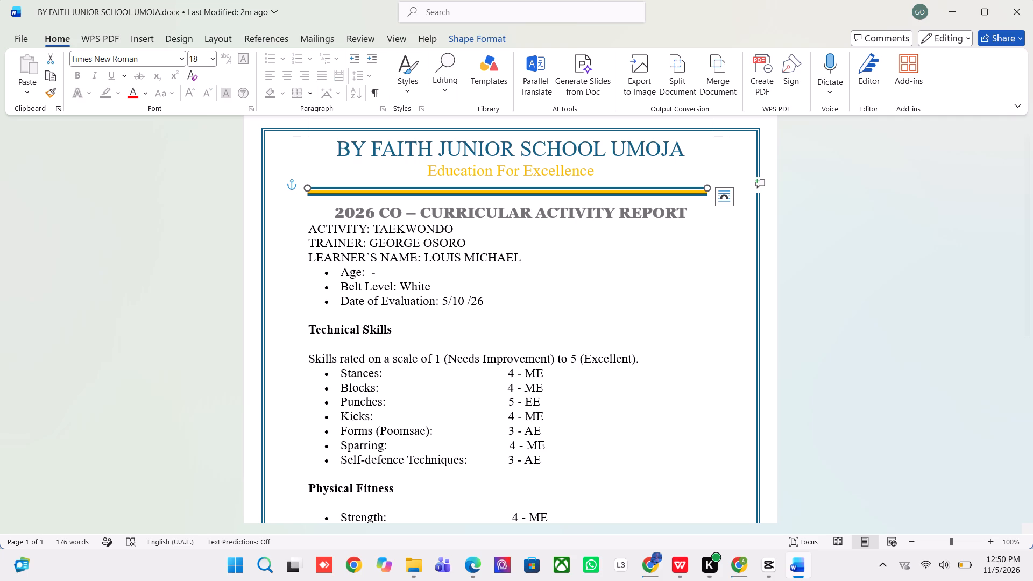
pyautogui.click(226, 38)
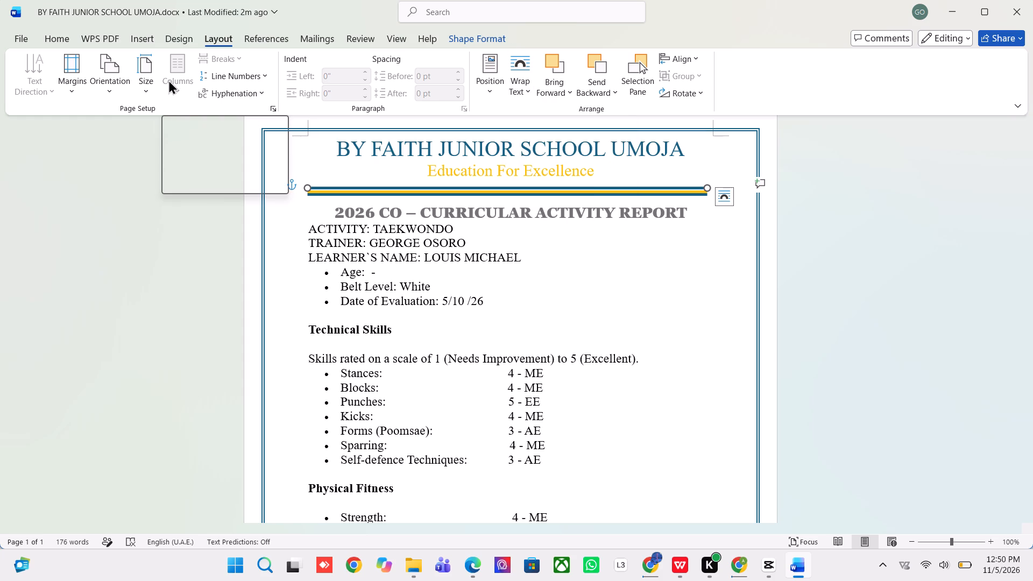
pyautogui.click(916, 244)
pyautogui.click(610, 186)
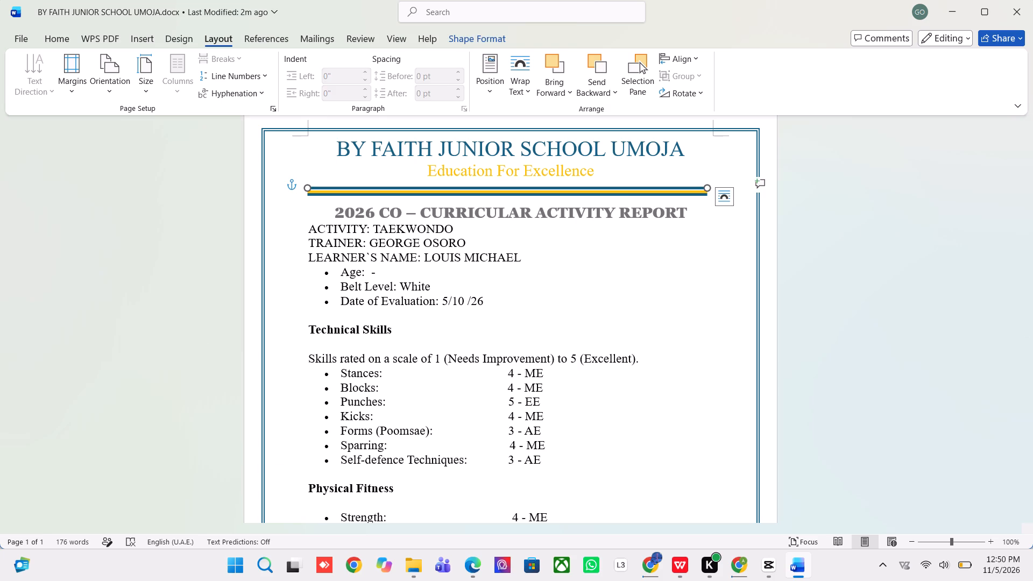
pyautogui.click(724, 199)
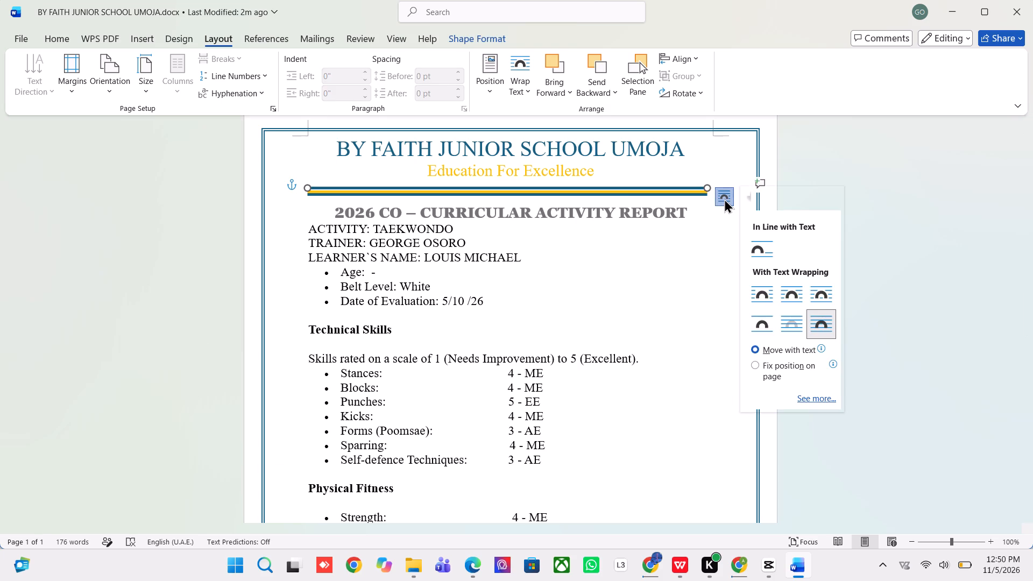
pyautogui.click(763, 246)
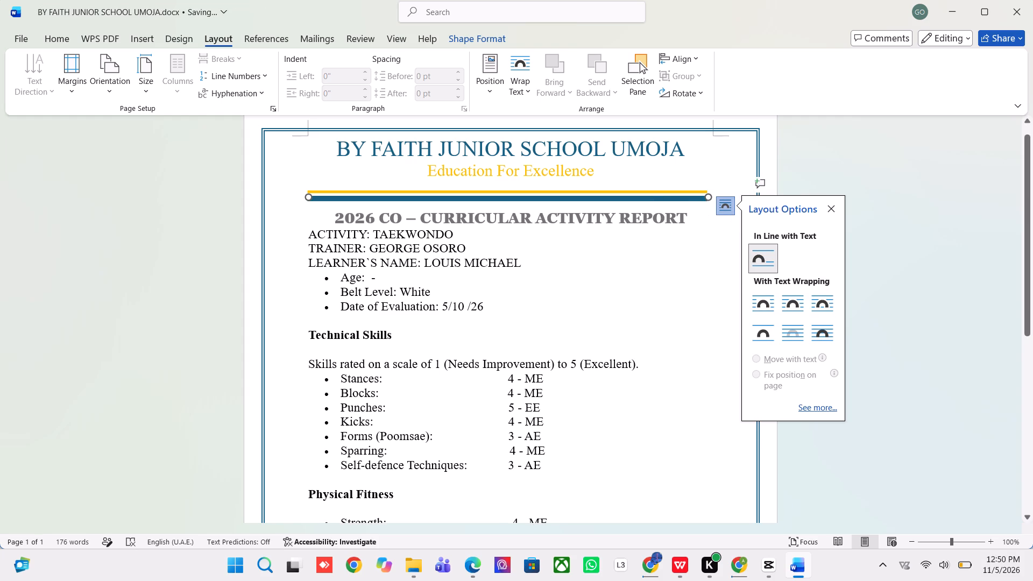
pyautogui.click(654, 197)
pyautogui.click(877, 186)
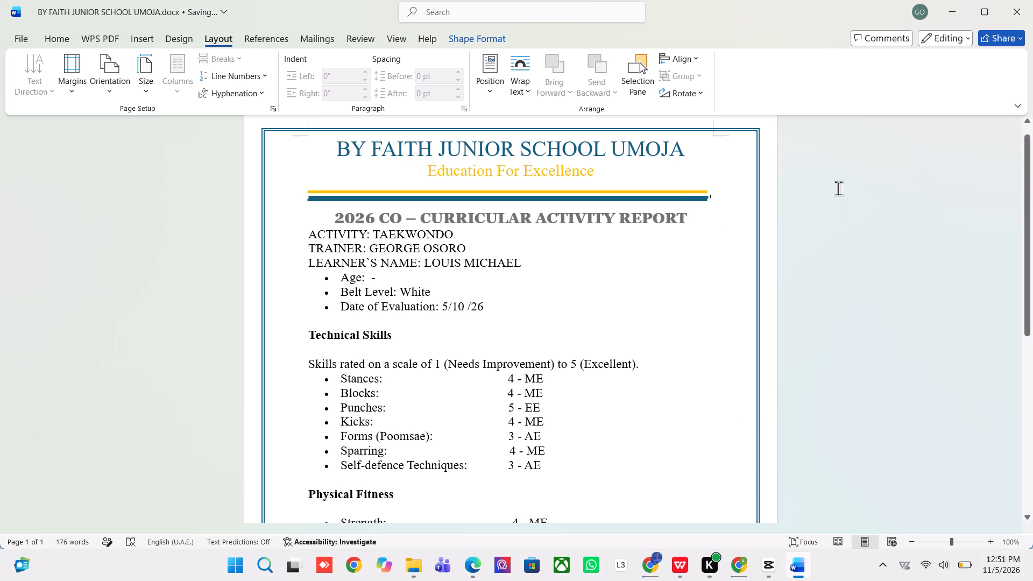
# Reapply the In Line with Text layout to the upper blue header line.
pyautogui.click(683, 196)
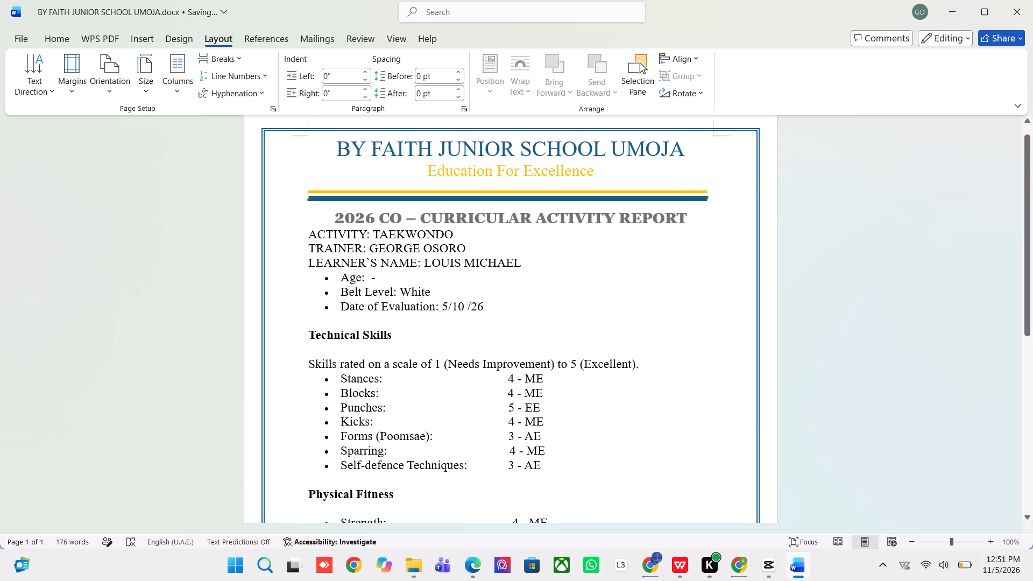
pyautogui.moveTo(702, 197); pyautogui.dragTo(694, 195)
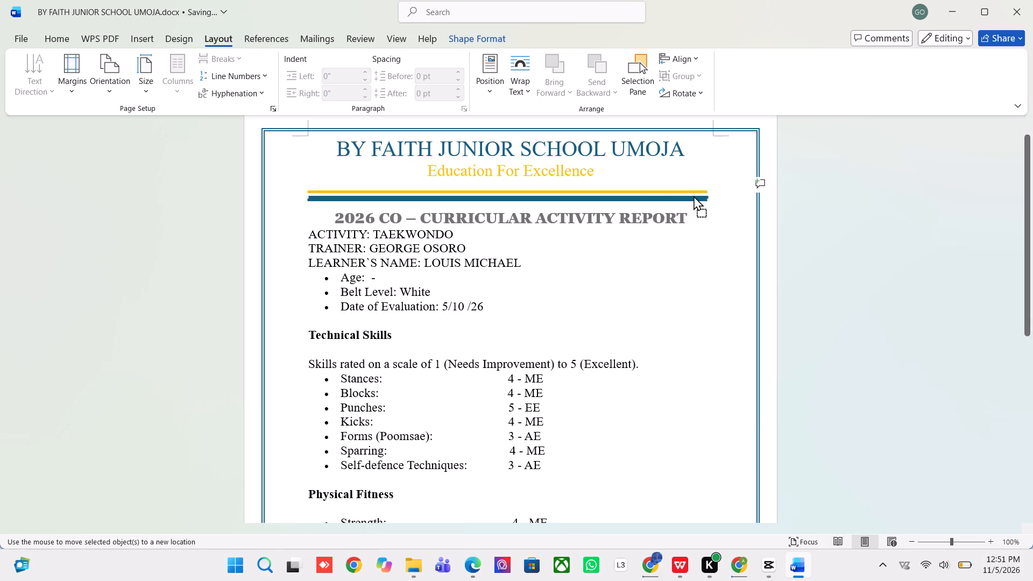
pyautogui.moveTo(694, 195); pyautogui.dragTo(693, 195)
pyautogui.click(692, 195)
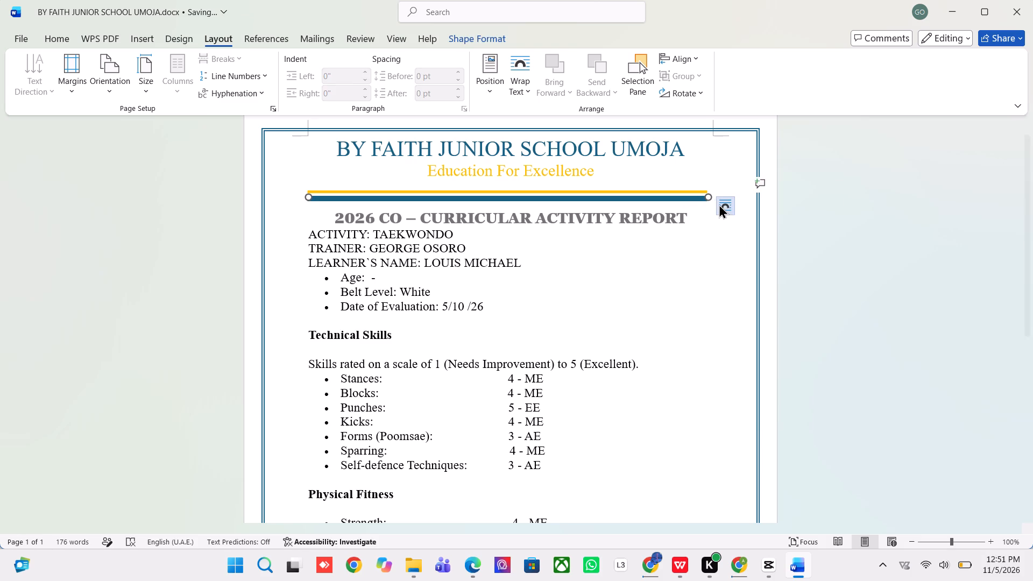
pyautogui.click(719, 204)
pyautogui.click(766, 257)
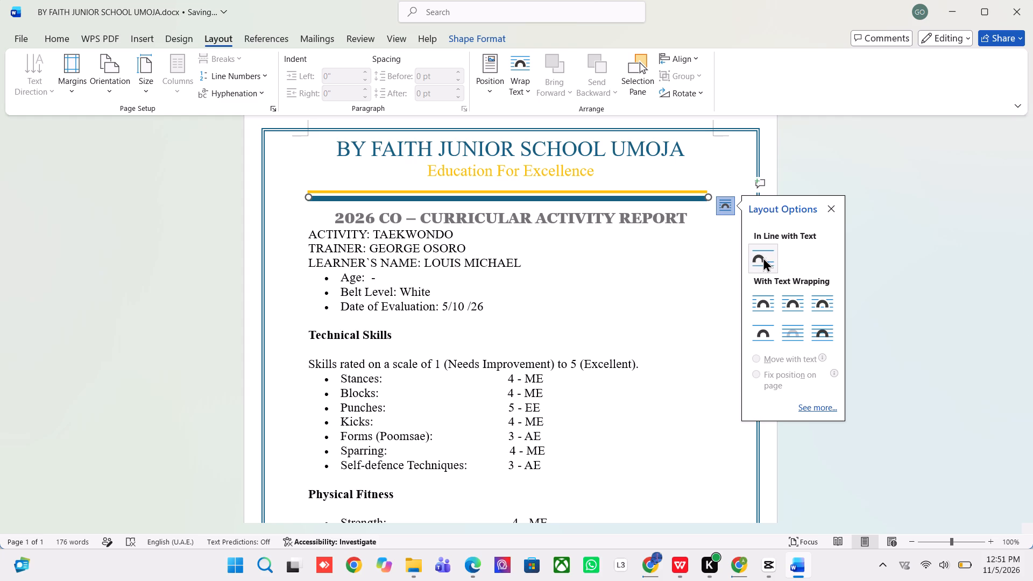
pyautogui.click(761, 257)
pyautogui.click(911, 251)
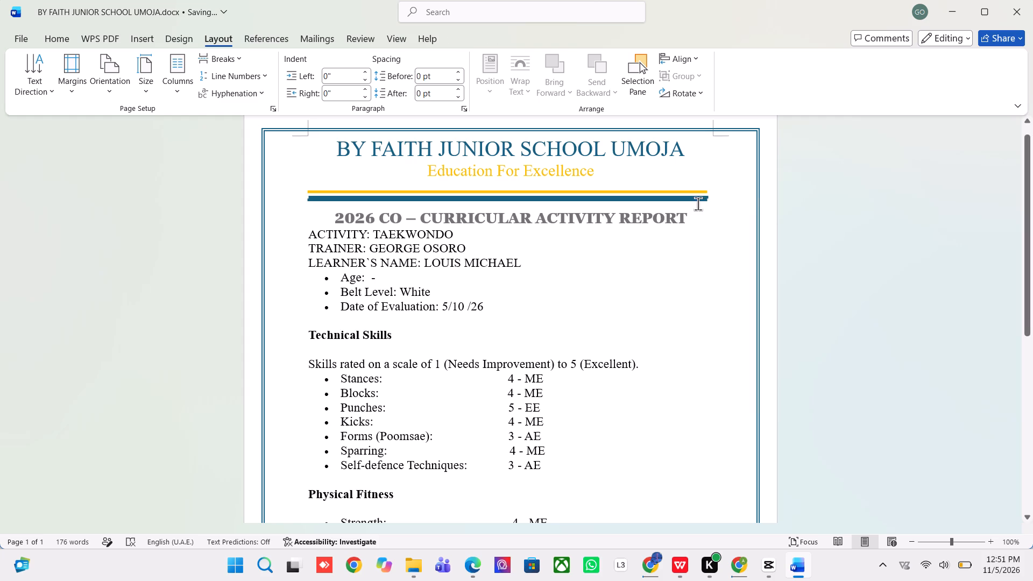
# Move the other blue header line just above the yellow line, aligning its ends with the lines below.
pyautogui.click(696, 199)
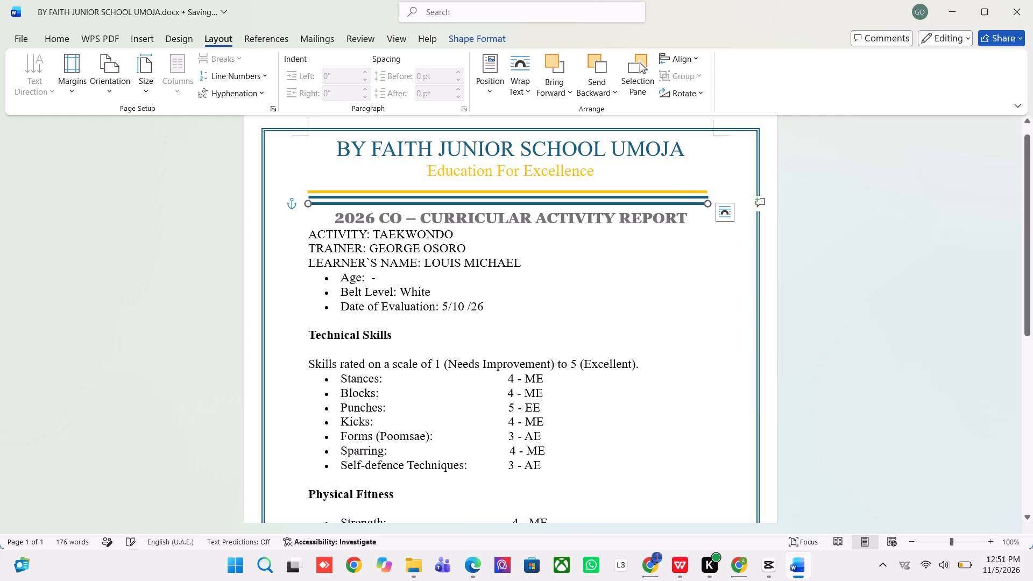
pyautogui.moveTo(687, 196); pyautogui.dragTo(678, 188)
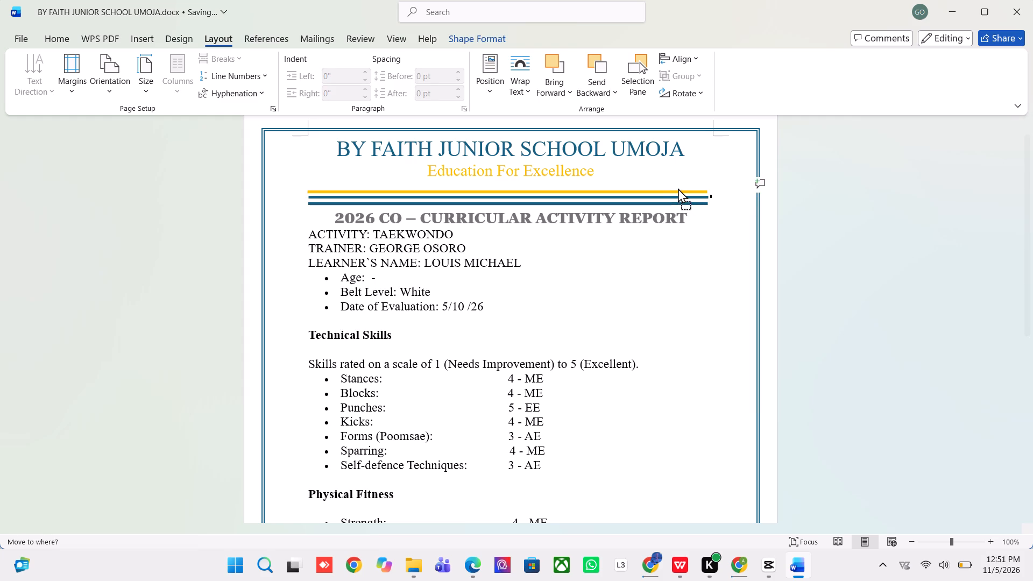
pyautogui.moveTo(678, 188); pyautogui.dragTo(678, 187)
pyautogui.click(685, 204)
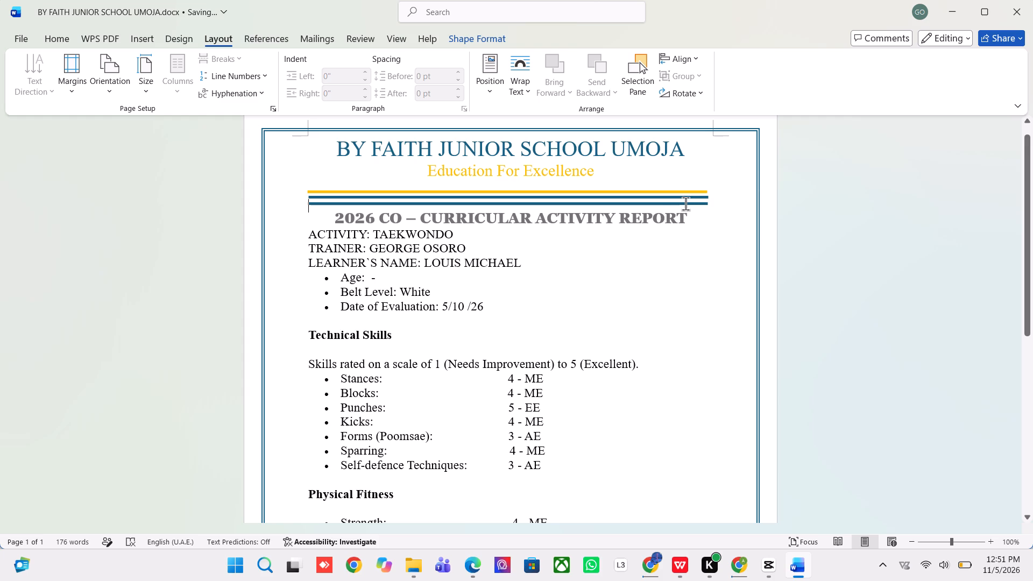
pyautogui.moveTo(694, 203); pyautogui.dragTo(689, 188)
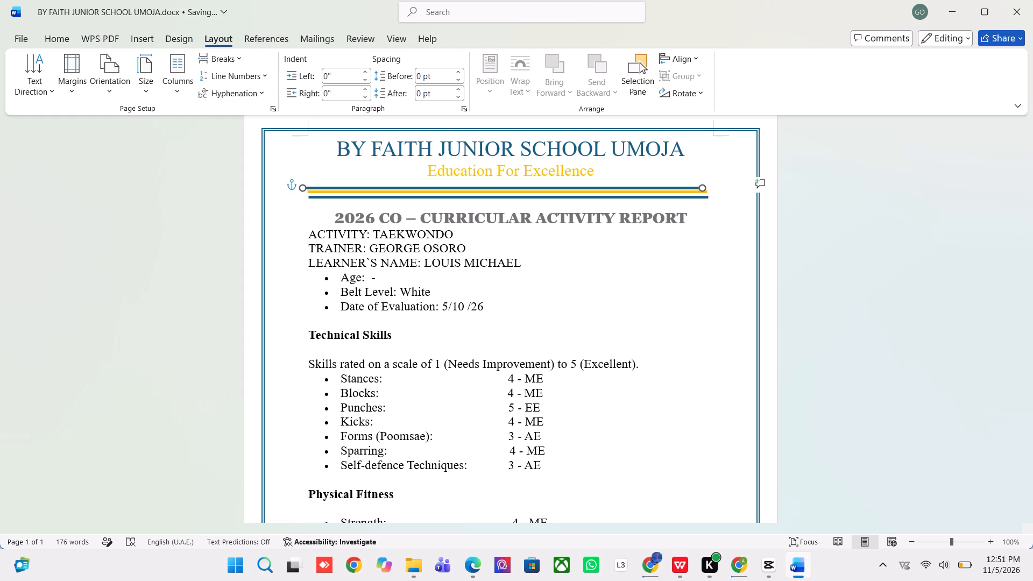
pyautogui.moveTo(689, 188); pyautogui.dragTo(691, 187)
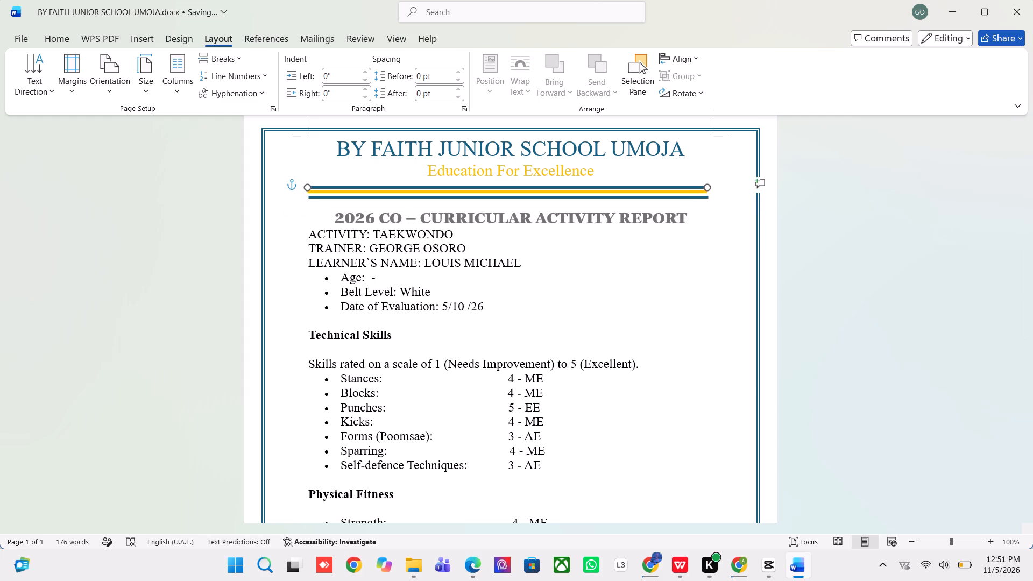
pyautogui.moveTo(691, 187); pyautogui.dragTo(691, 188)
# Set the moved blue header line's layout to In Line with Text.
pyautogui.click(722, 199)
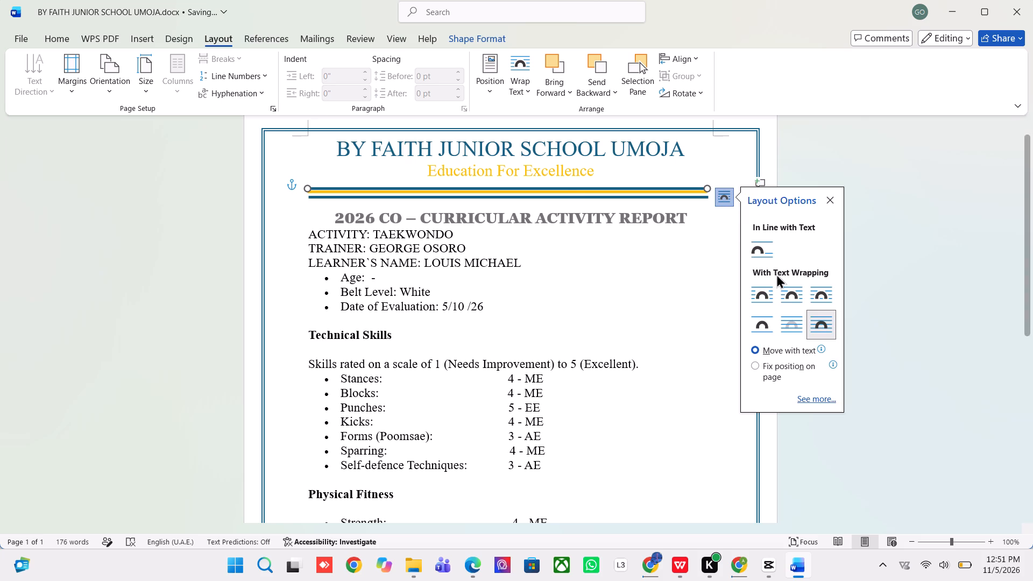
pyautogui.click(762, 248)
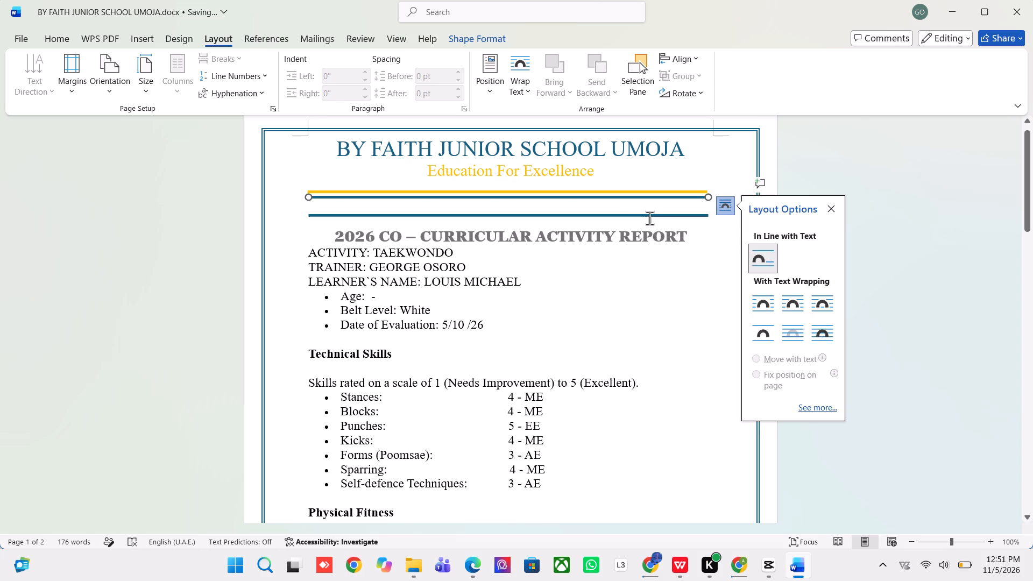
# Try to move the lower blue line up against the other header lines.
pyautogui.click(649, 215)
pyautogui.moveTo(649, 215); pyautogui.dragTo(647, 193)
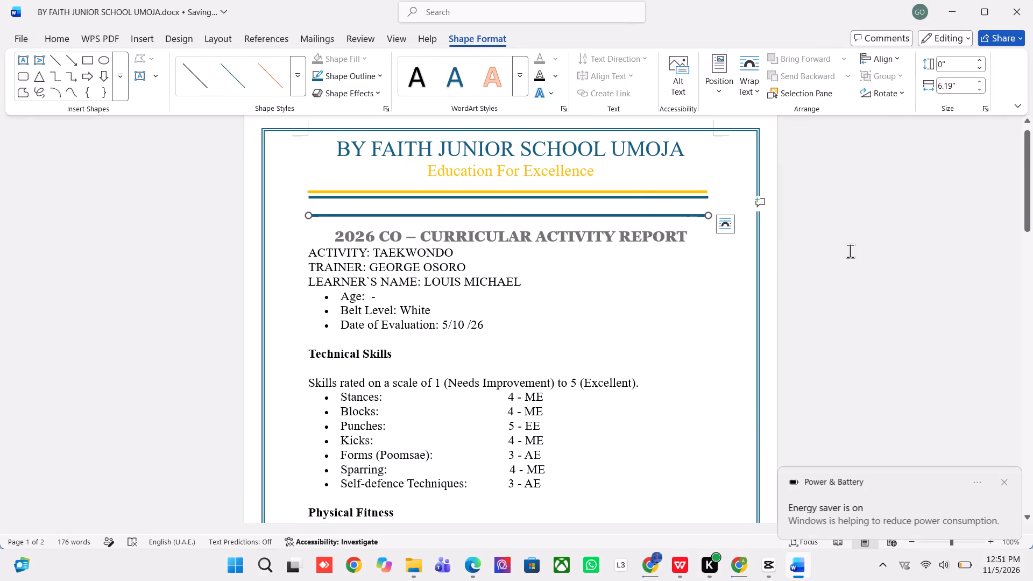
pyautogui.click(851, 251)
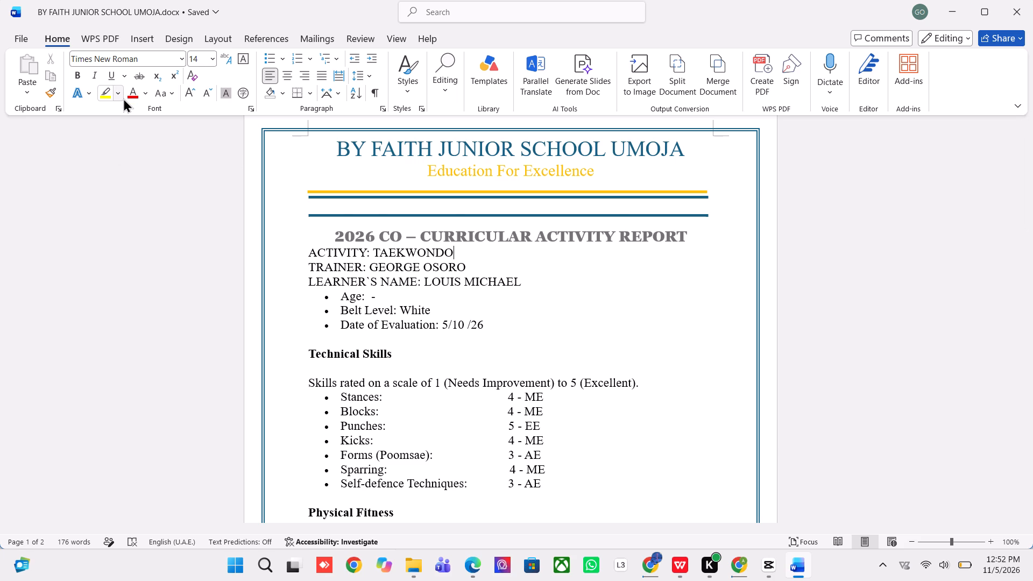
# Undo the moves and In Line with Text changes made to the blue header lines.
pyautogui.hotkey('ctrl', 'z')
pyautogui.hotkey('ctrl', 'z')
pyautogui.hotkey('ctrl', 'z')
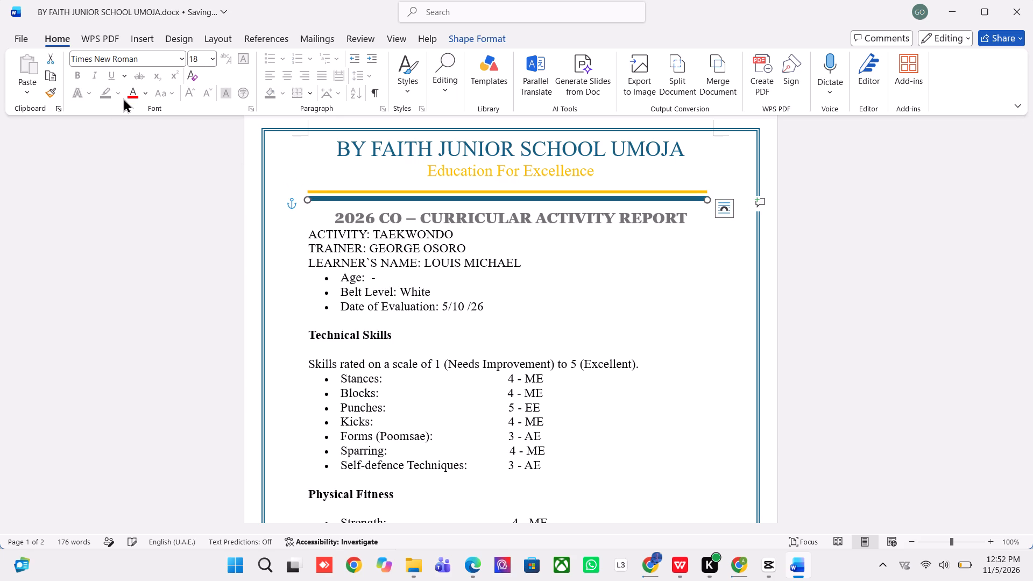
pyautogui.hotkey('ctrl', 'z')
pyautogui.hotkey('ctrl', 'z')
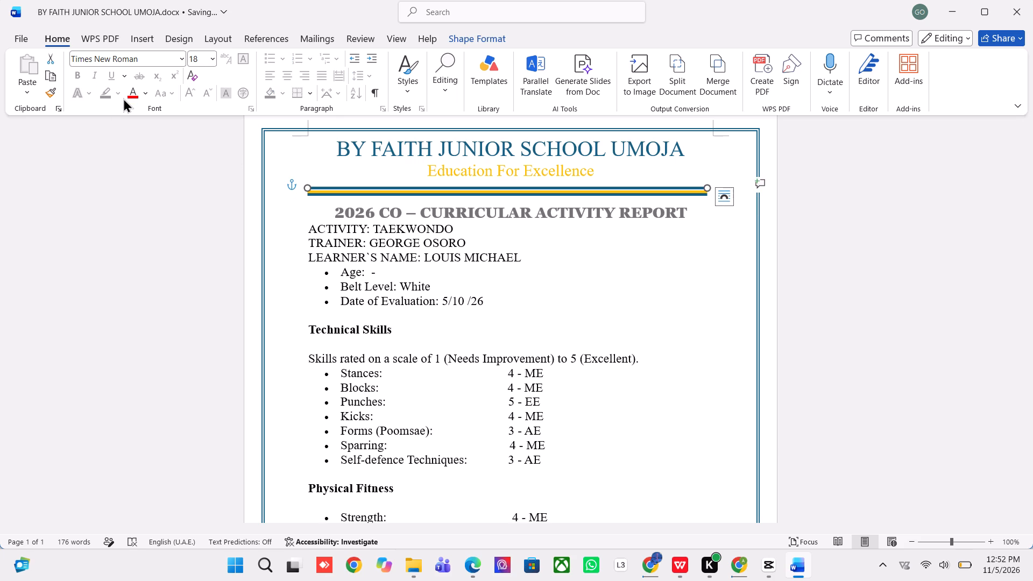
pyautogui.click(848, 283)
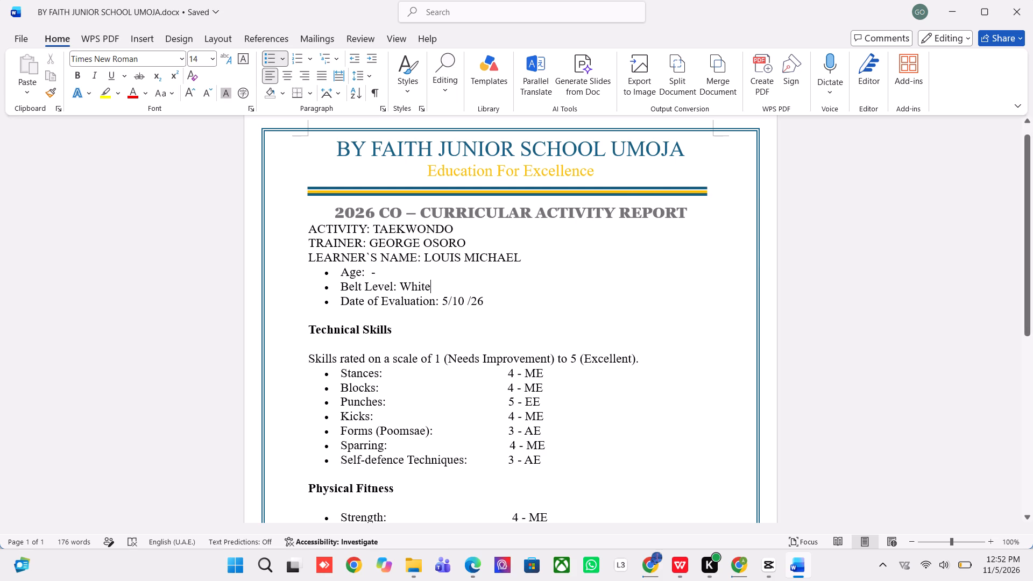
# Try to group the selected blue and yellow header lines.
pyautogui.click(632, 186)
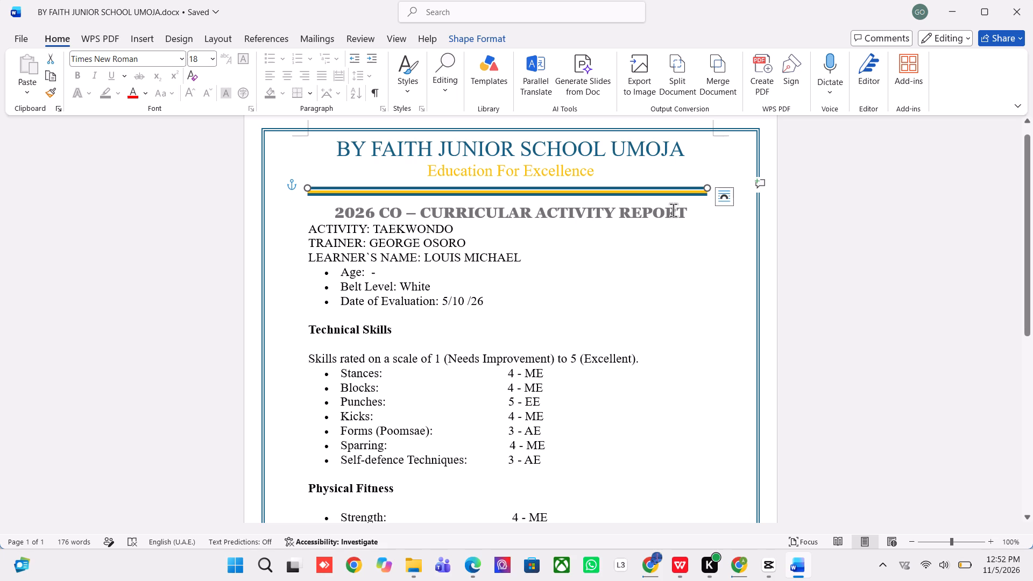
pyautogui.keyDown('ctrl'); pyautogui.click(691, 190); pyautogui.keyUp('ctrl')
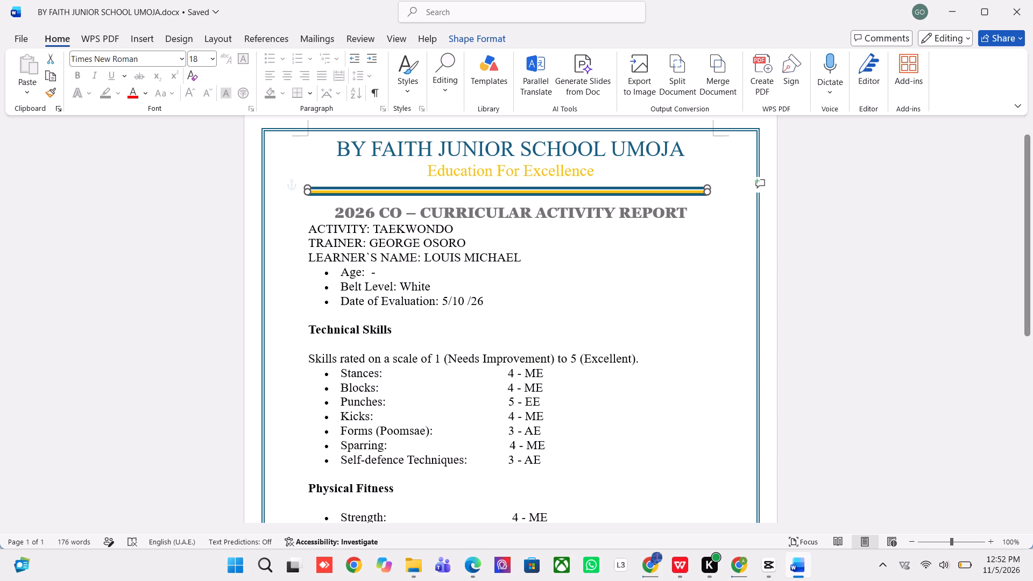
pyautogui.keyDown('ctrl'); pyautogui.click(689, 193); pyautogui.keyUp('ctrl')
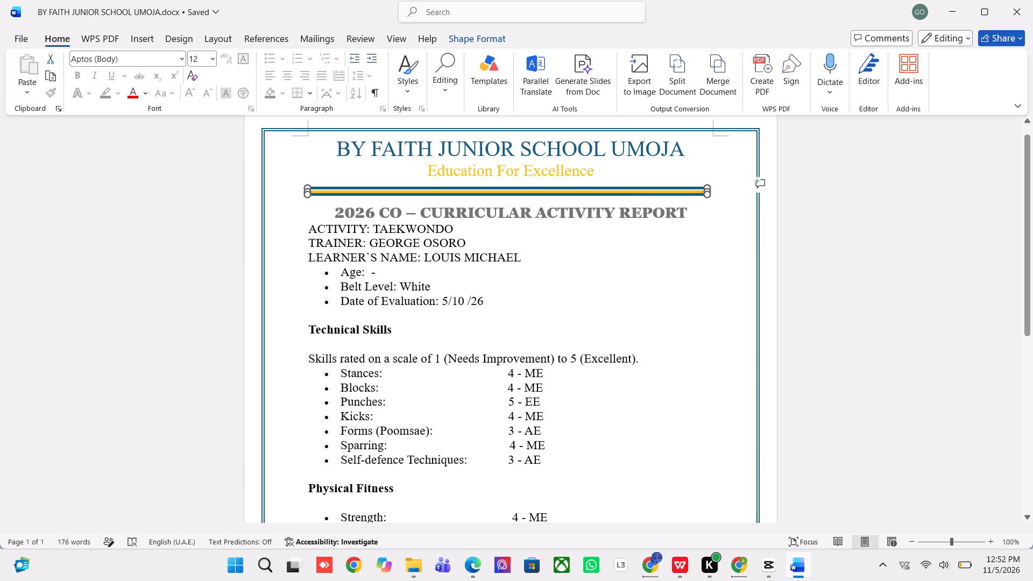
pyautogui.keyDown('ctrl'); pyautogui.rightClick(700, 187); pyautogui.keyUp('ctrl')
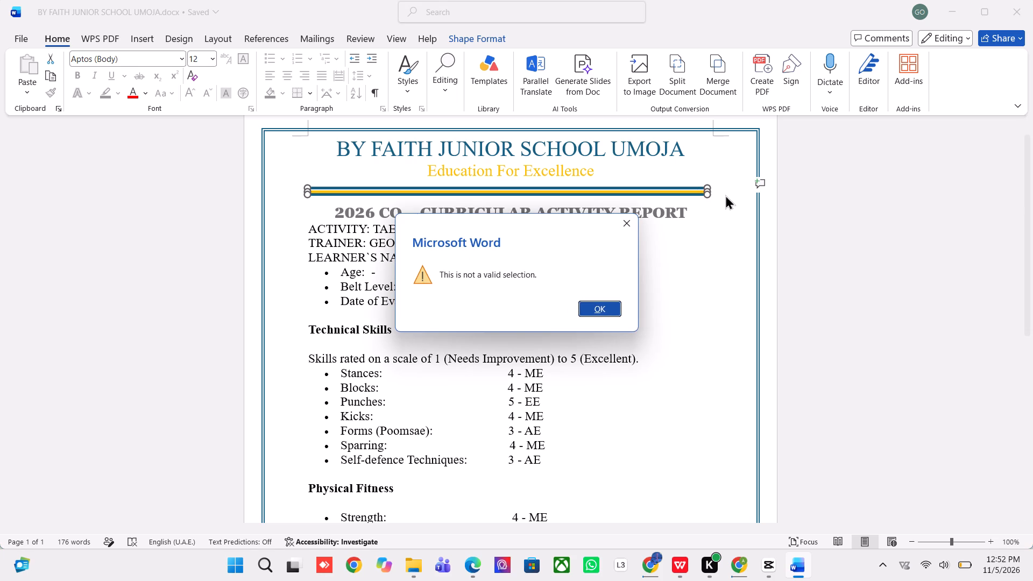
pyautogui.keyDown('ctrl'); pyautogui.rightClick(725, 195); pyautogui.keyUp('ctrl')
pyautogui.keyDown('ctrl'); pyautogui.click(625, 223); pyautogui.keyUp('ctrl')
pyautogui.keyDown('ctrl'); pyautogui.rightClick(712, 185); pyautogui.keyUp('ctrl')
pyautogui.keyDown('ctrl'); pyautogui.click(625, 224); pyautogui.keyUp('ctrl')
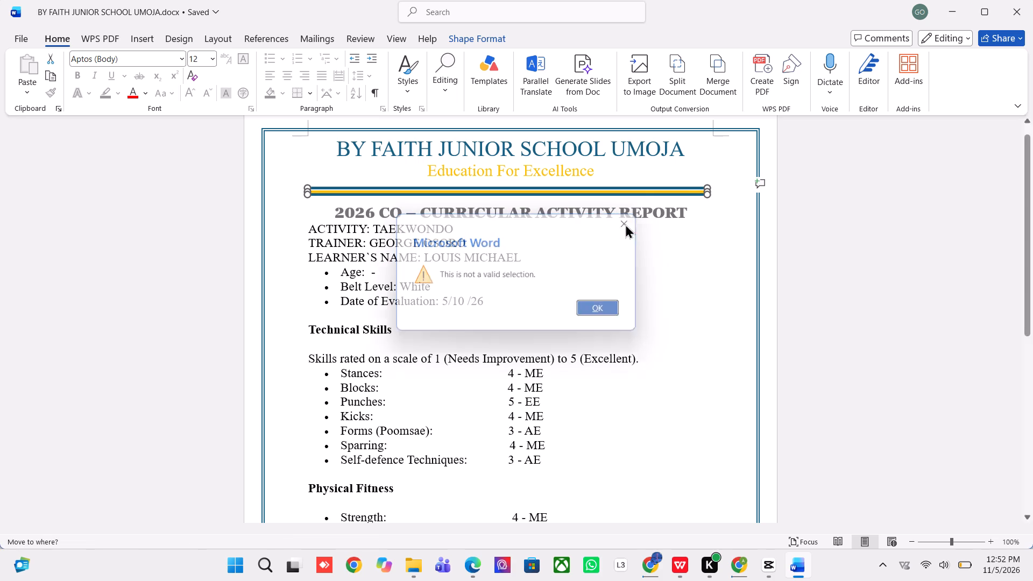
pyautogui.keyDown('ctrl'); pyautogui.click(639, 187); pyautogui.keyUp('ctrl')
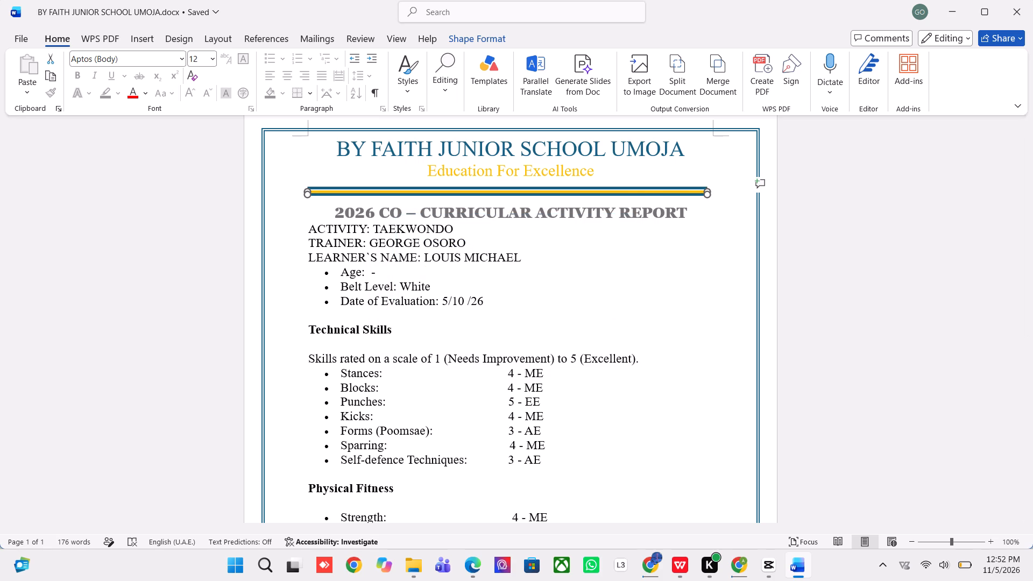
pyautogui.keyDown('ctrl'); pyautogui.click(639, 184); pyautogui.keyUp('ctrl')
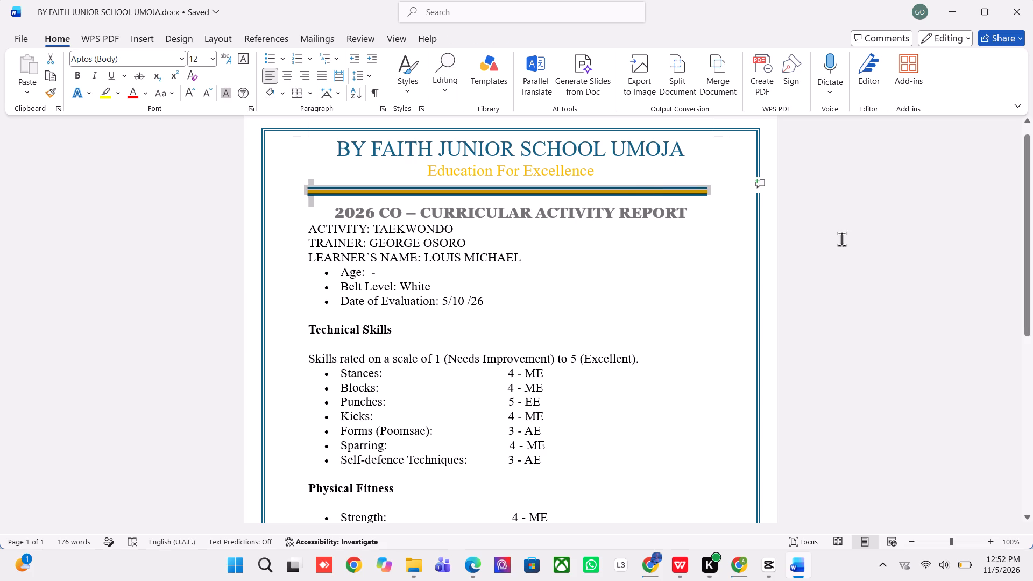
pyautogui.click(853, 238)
# Group the two blue lines and the yellow line beneath Education For Excellence into one object.
pyautogui.click(602, 187)
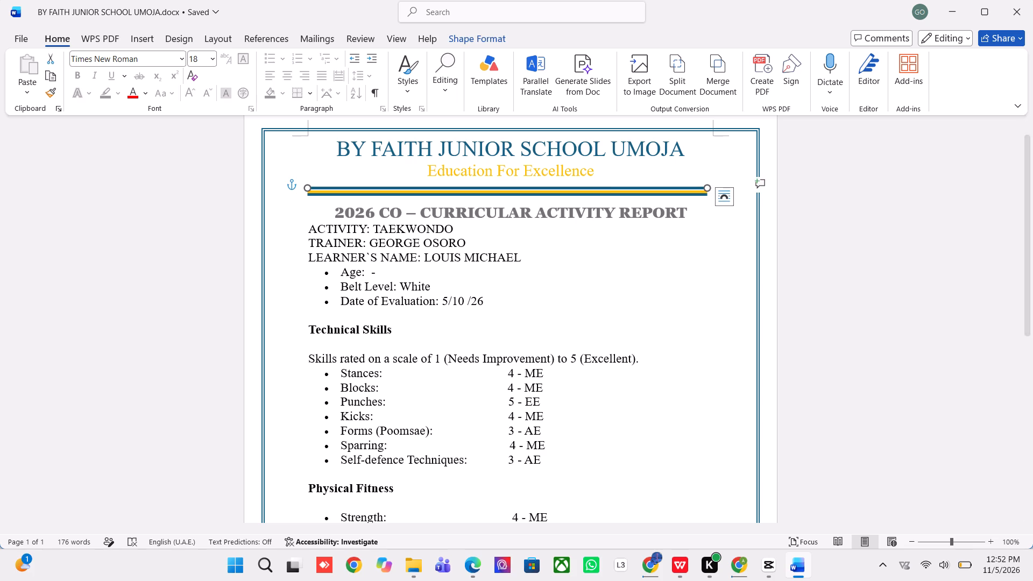
pyautogui.keyDown('ctrl'); pyautogui.click(638, 192); pyautogui.keyUp('ctrl')
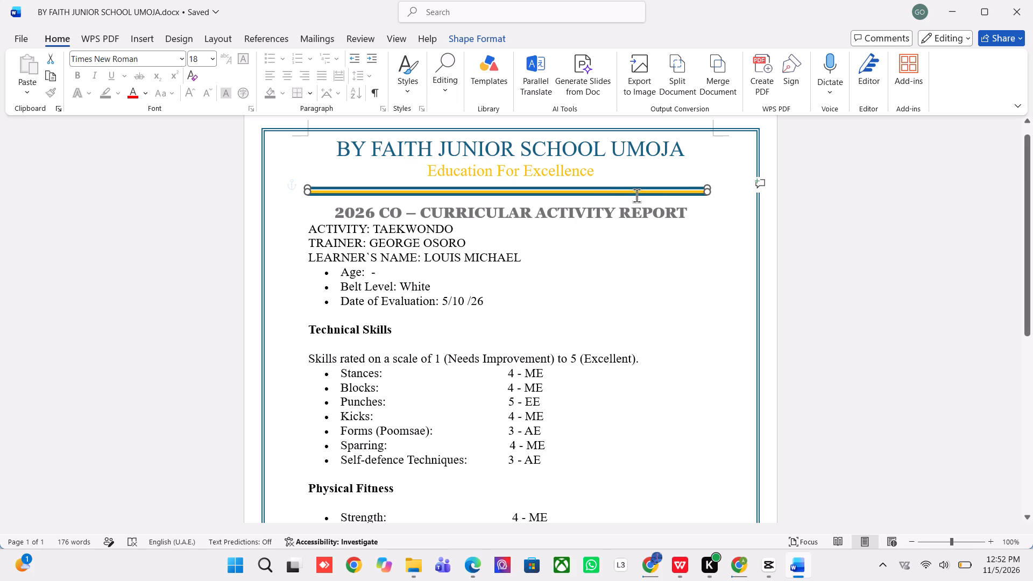
pyautogui.keyDown('ctrl'); pyautogui.click(635, 194); pyautogui.keyUp('ctrl')
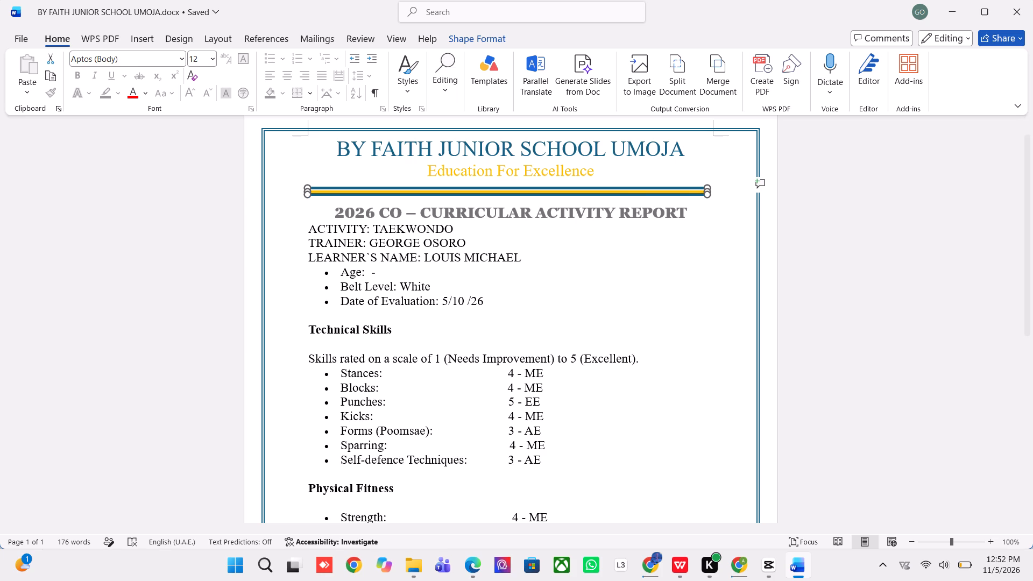
pyautogui.rightClick(644, 191)
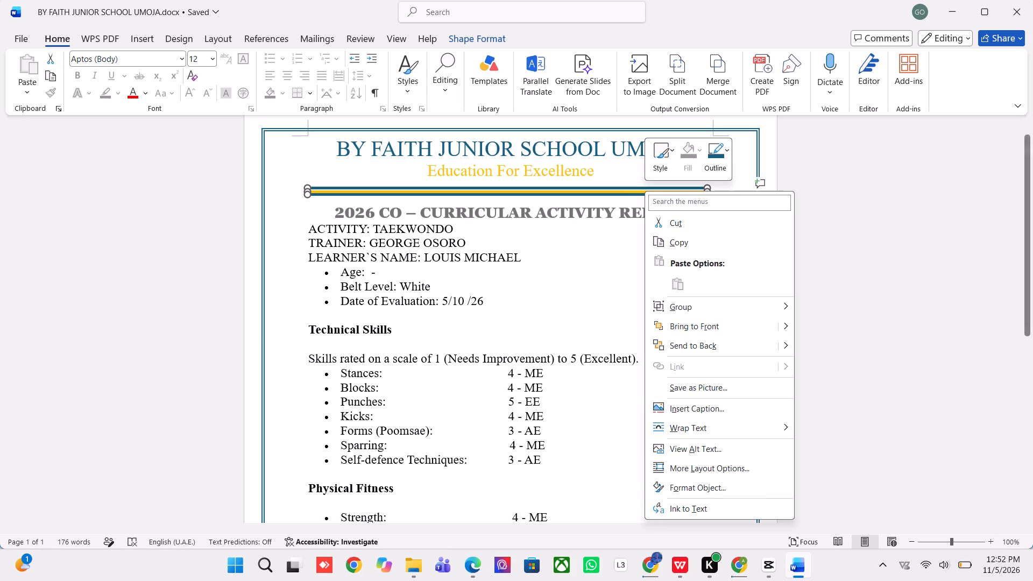
pyautogui.click(692, 310)
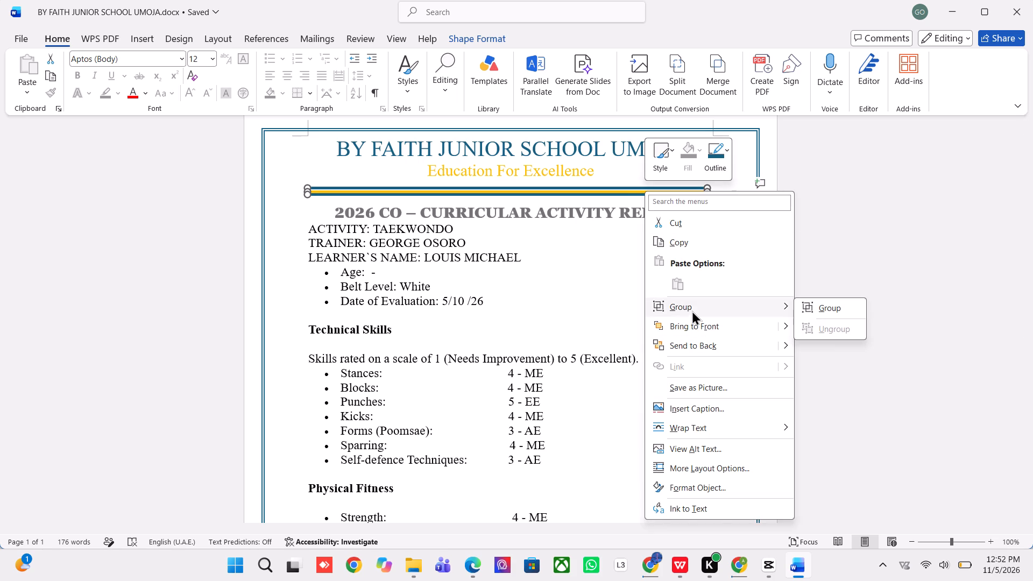
pyautogui.click(806, 308)
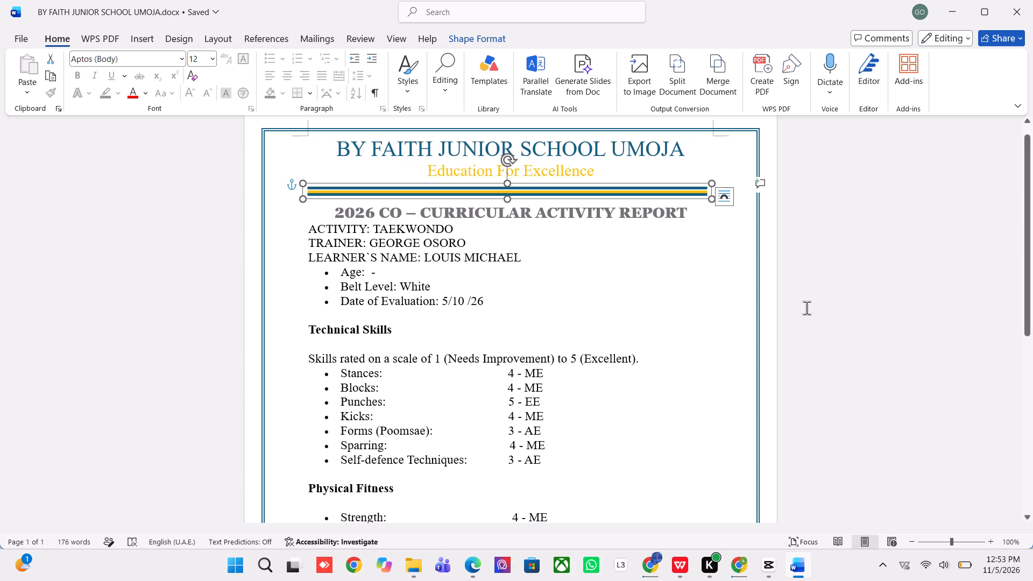
pyautogui.click(806, 308)
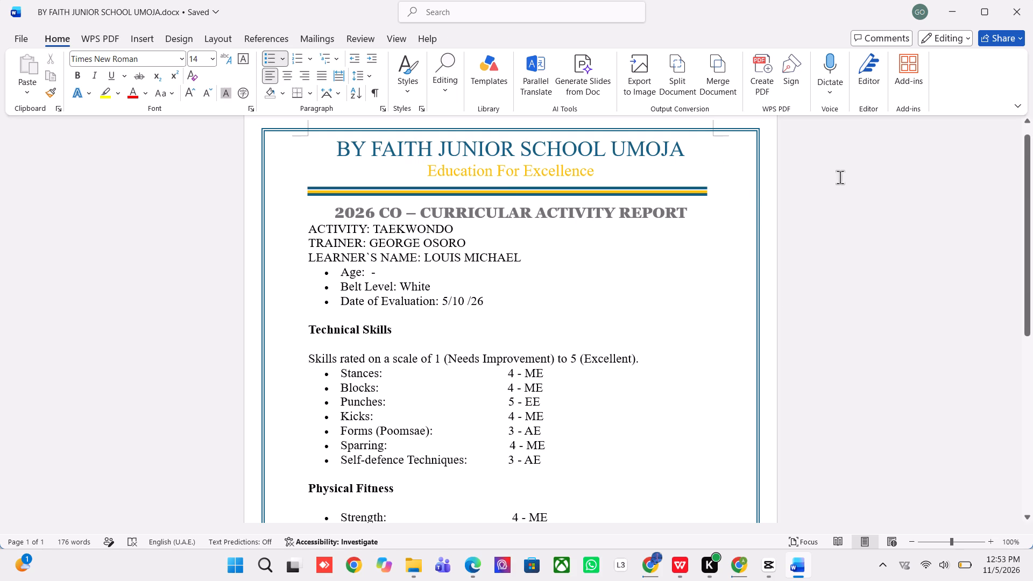
# Save a copy of the report to the OneDrive Desktop as BY FAITH JUNIOR SCHOOL UMOJA.1 in Word Document format, and close it.
pyautogui.click(25, 37)
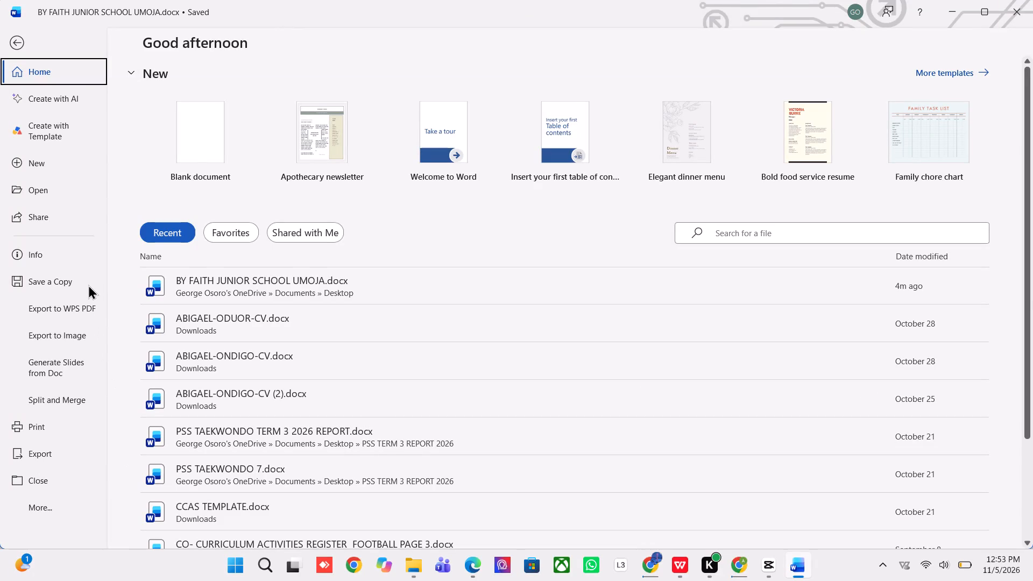
pyautogui.click(18, 30)
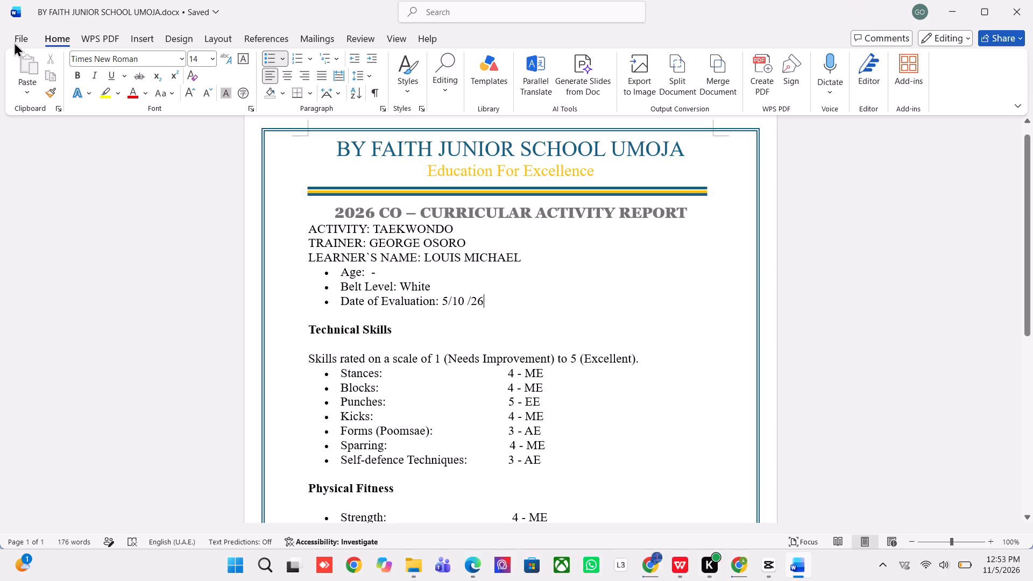
pyautogui.click(19, 34)
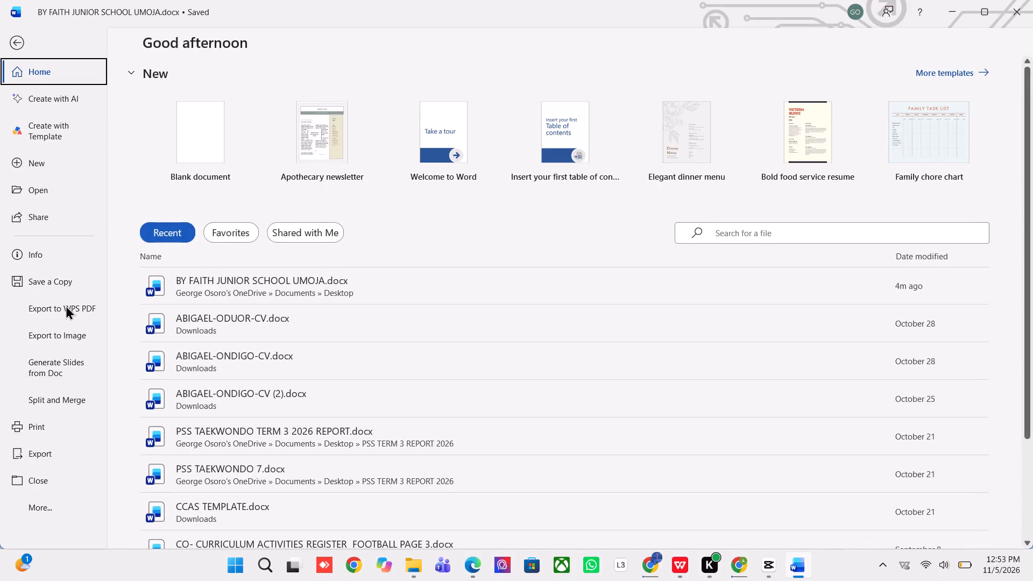
pyautogui.click(58, 281)
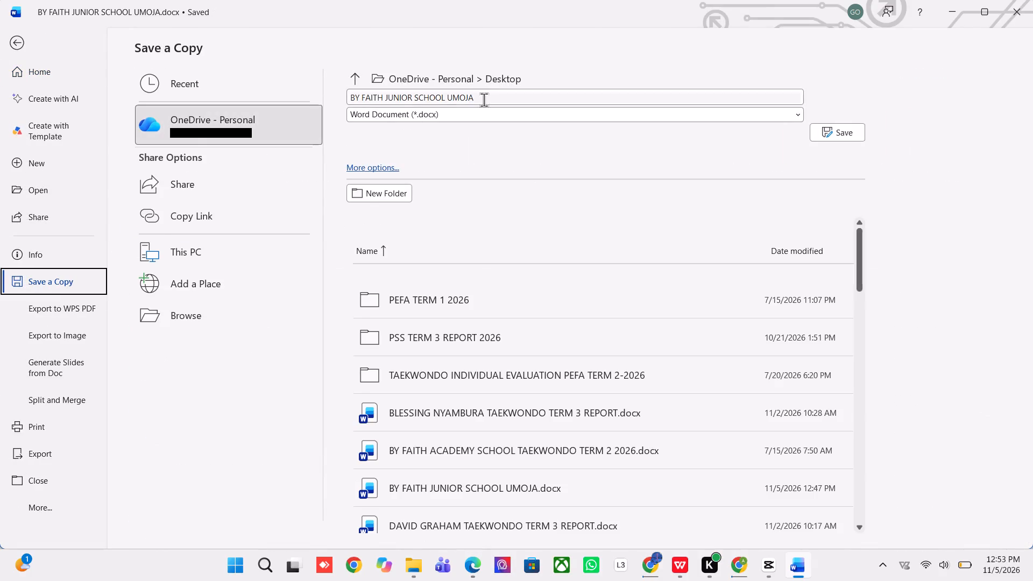
pyautogui.click(452, 76)
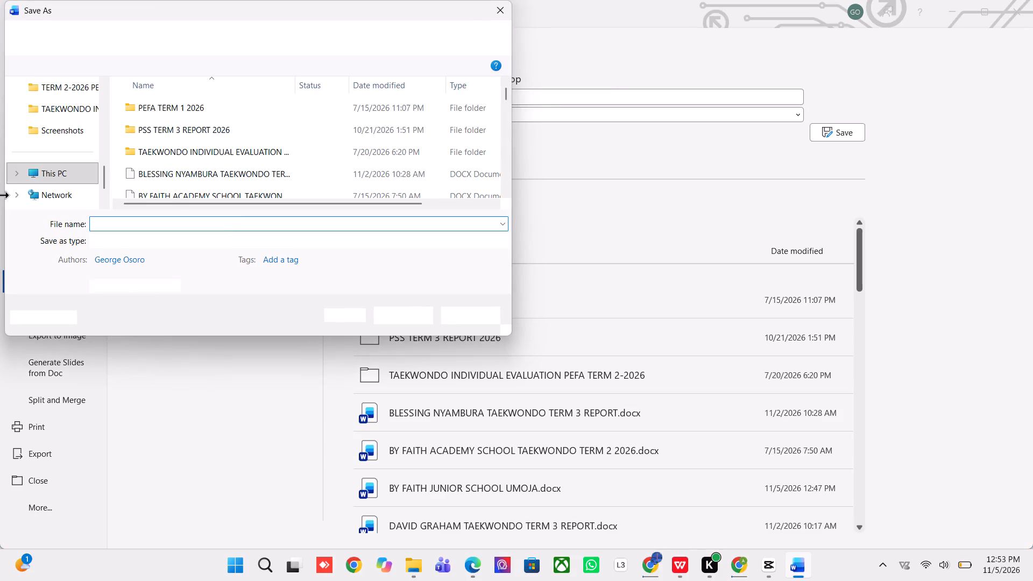
pyautogui.scroll(4, 82, 186)
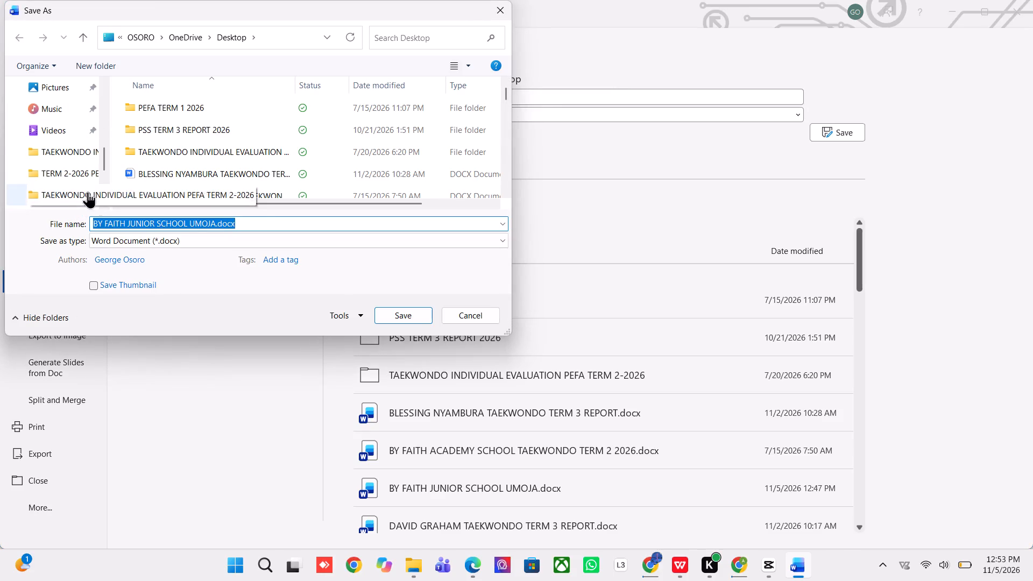
pyautogui.click(252, 223)
pyautogui.press('BackSpace')
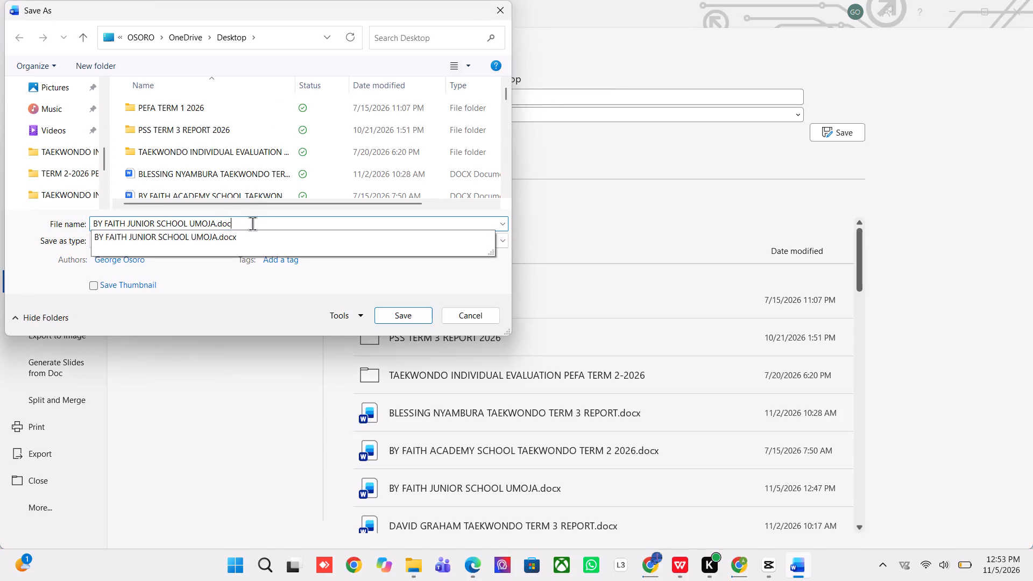
pyautogui.press('BackSpace')
pyautogui.press('BackSpace')
pyautogui.press('BackSpace')
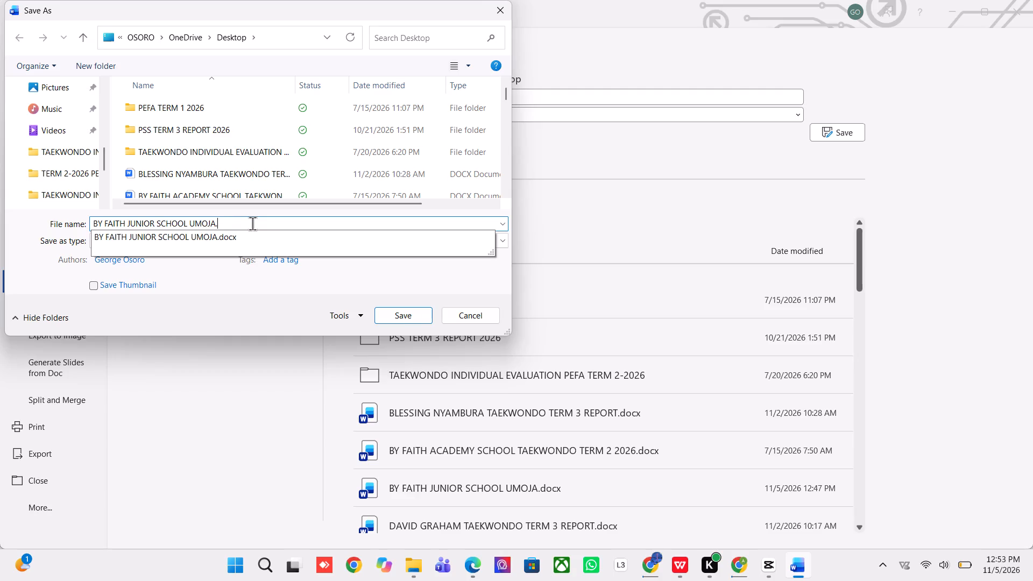
pyautogui.press('1')
pyautogui.press('space')
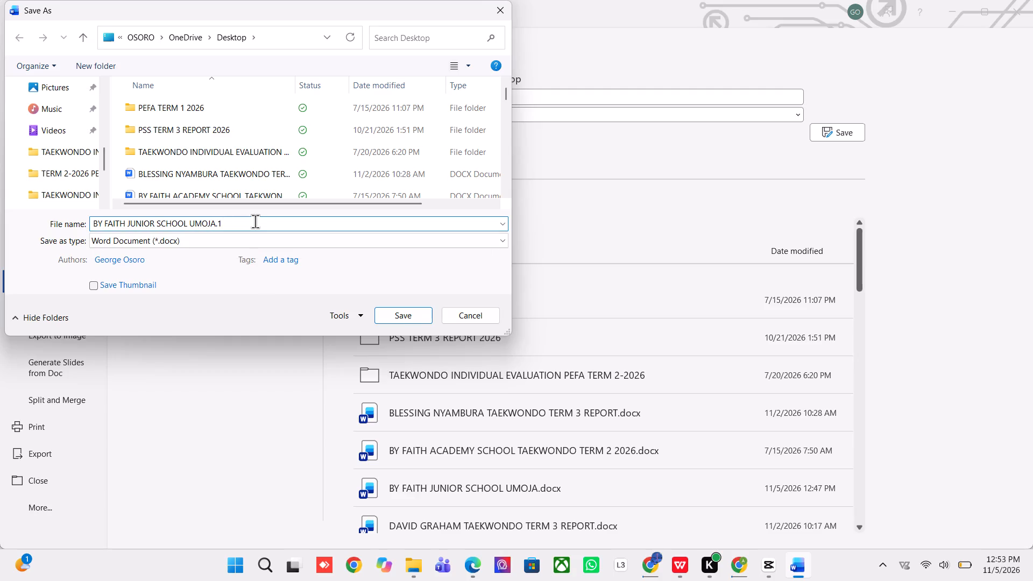
pyautogui.click(401, 308)
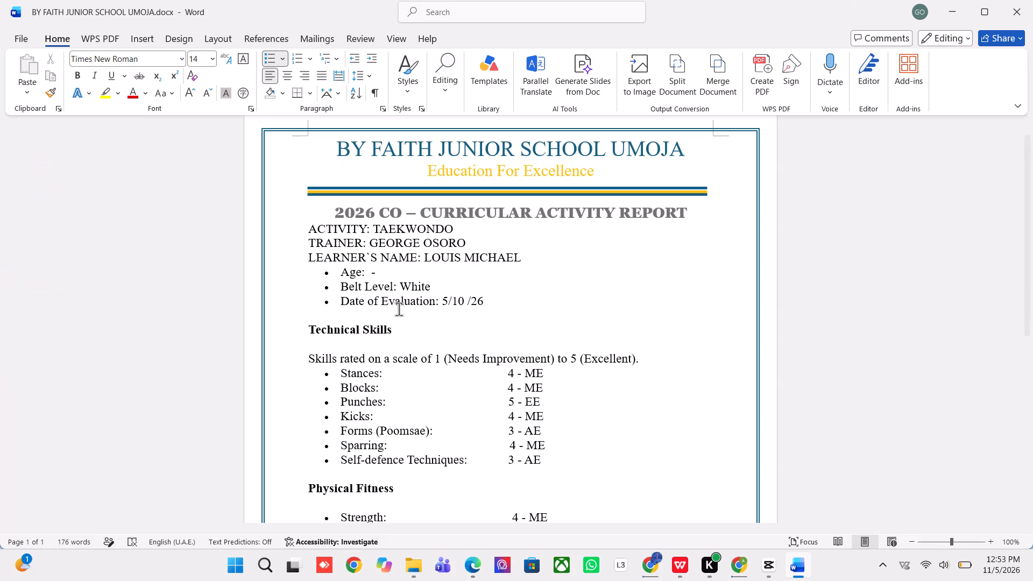
pyautogui.click(1024, 6)
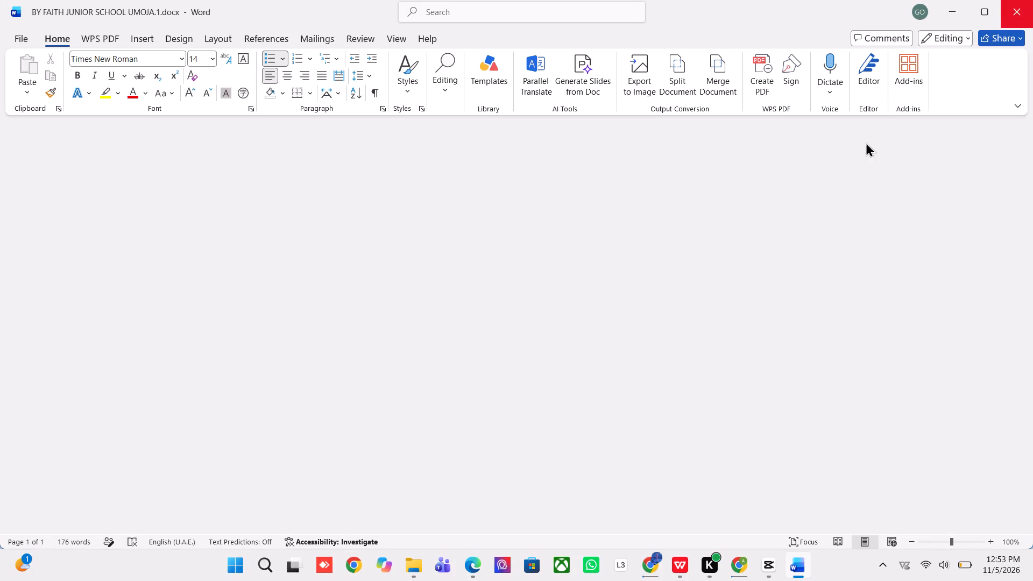
# Open BY FAITH JUNIOR SCHOOL UMOJA.1.docx from the Desktop folder in WPS Office and check its header lines and page layout.
pyautogui.click(422, 563)
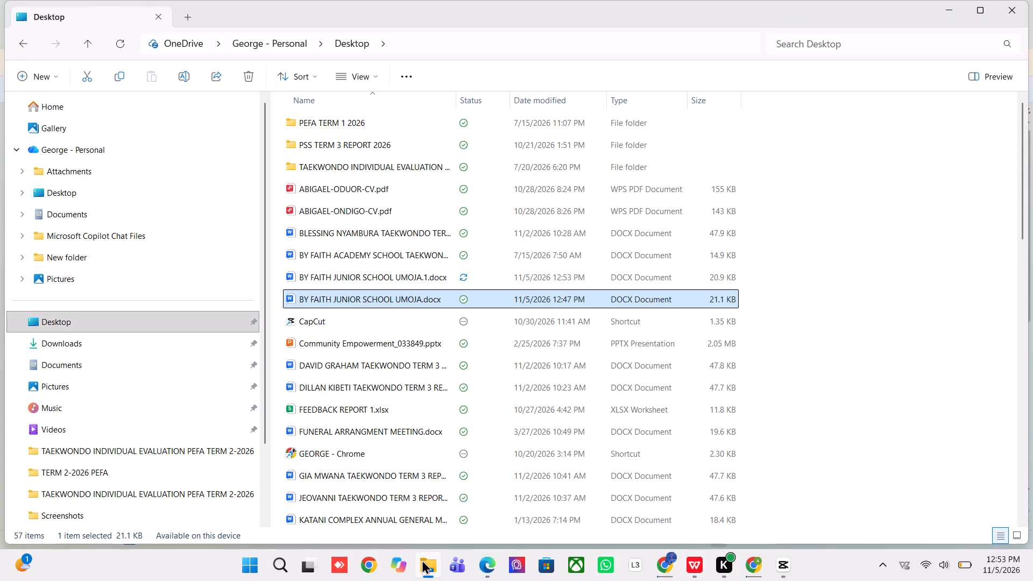
pyautogui.doubleClick(290, 276)
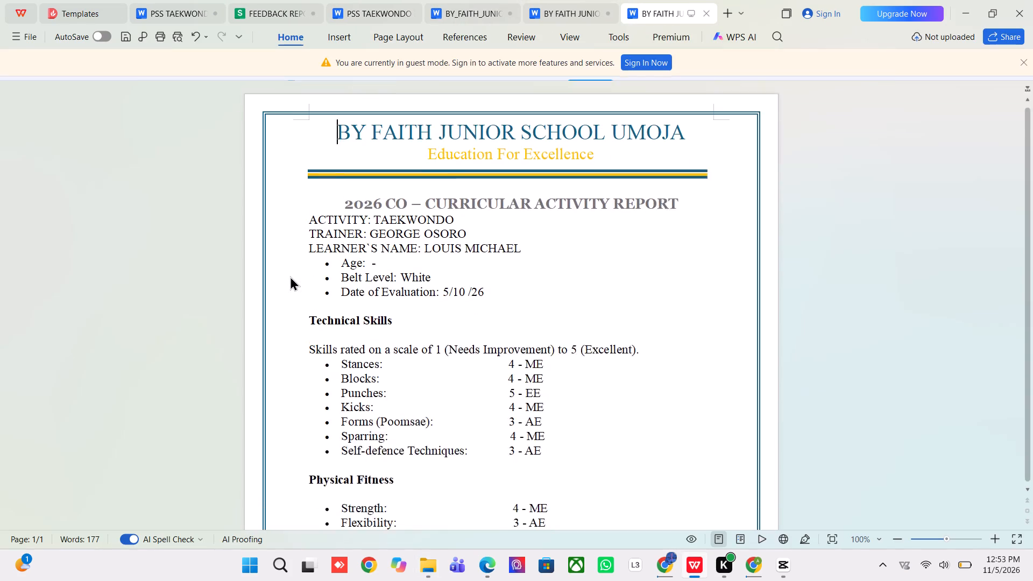
pyautogui.scroll(-4, 471, 287)
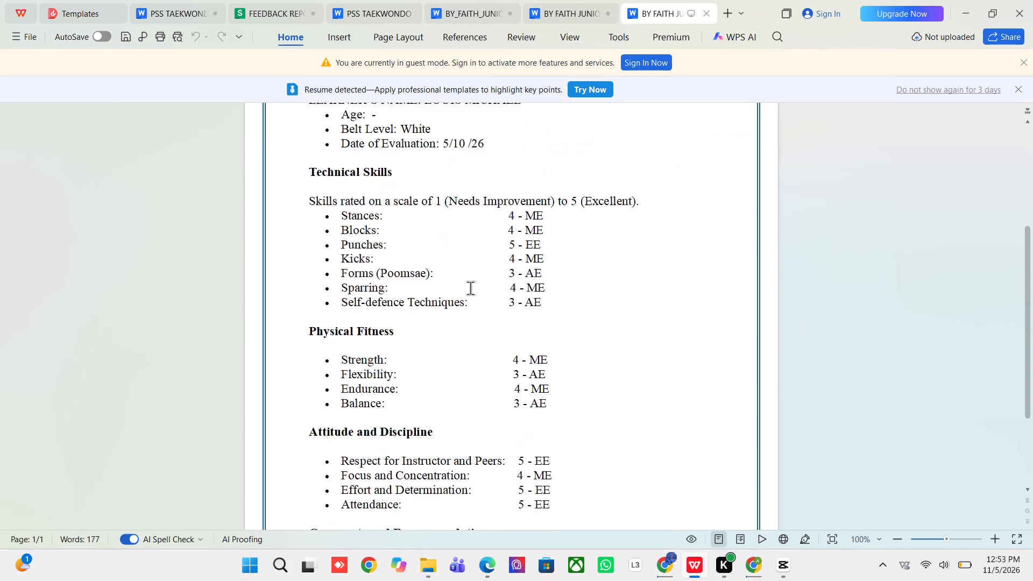
pyautogui.scroll(-15, 470, 288)
pyautogui.scroll(17, 468, 283)
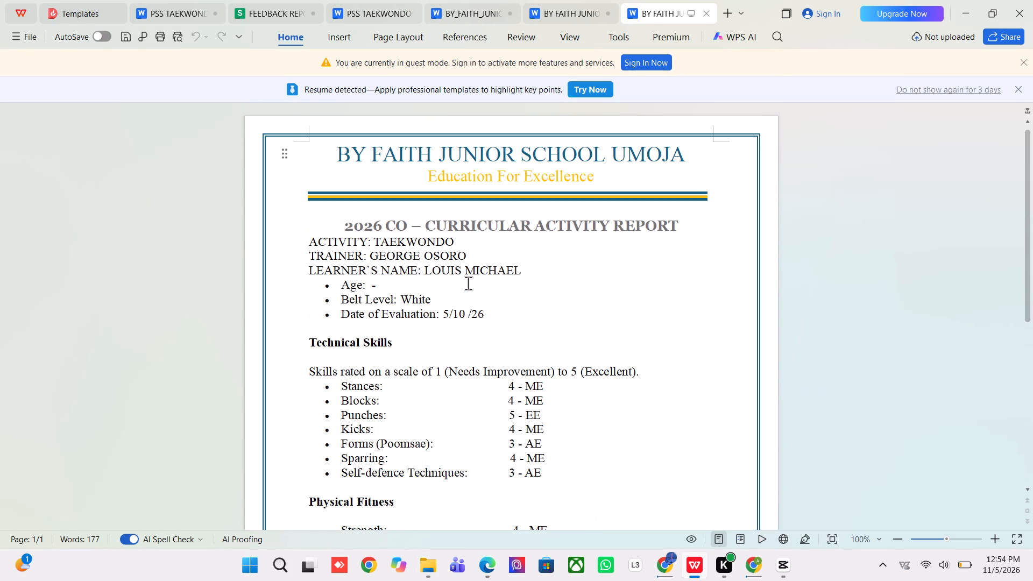
# Open a learner's PEFA SYOKIMAU SCHOOL Taekwondo term 3 report from the Desktop folder to view its header layout.
pyautogui.click(694, 567)
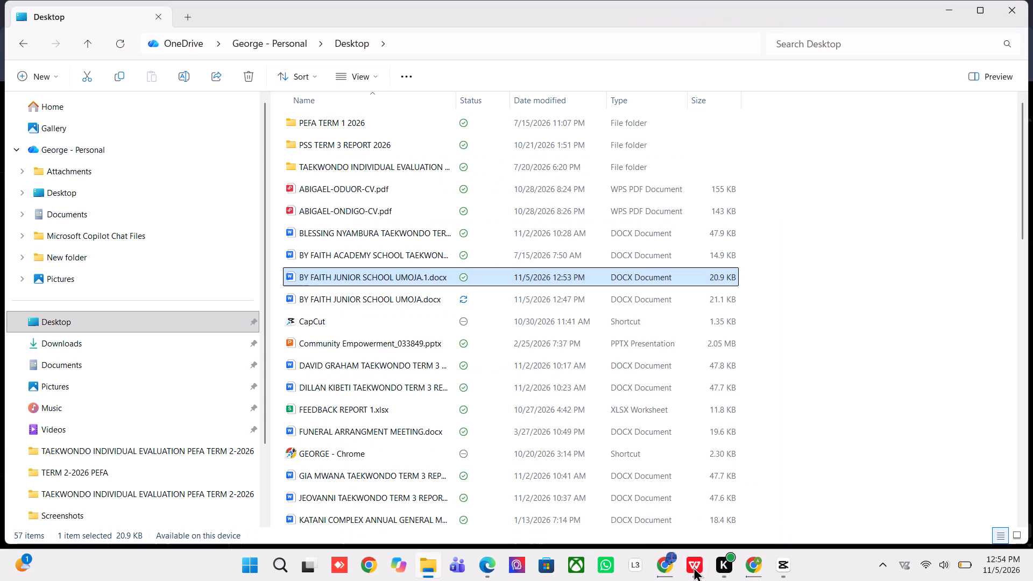
pyautogui.scroll(8, 506, 381)
pyautogui.scroll(-6, 350, 351)
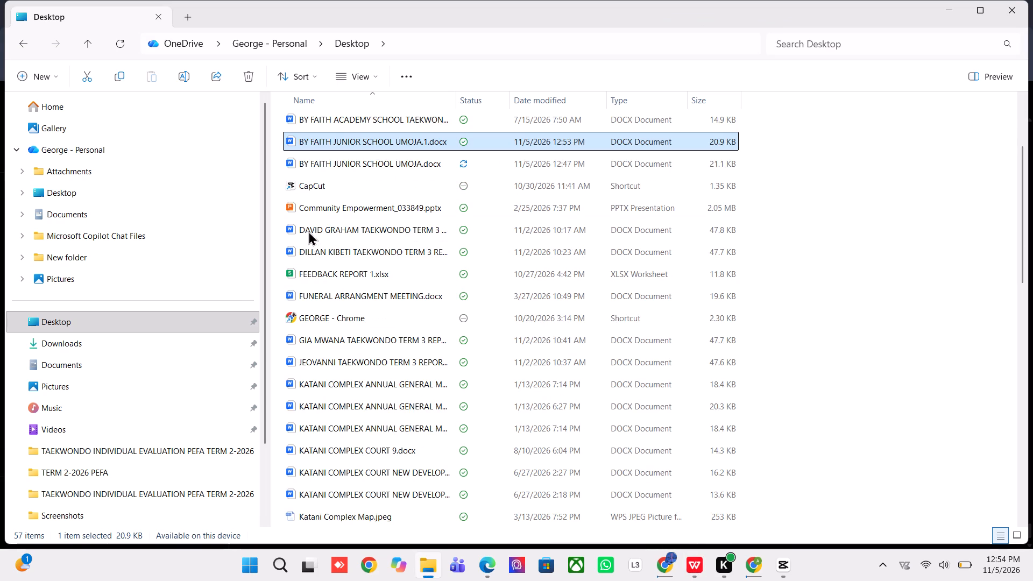
pyautogui.doubleClick(308, 230)
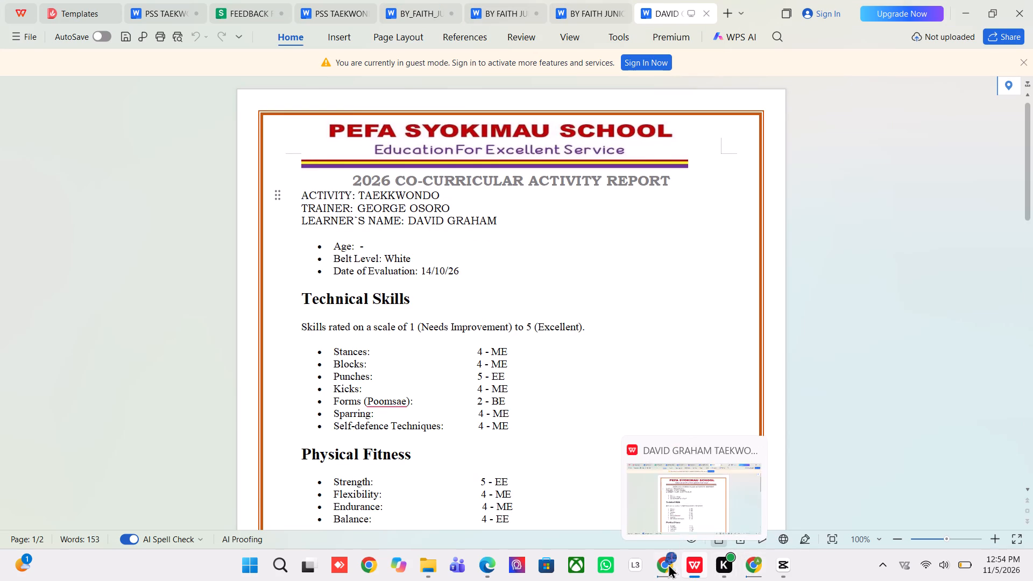
# Open BY FAITH JUNIOR SCHOOL UMOJA.1.docx from the Desktop folder with Microsoft Word instead of WPS Office.
pyautogui.click(429, 561)
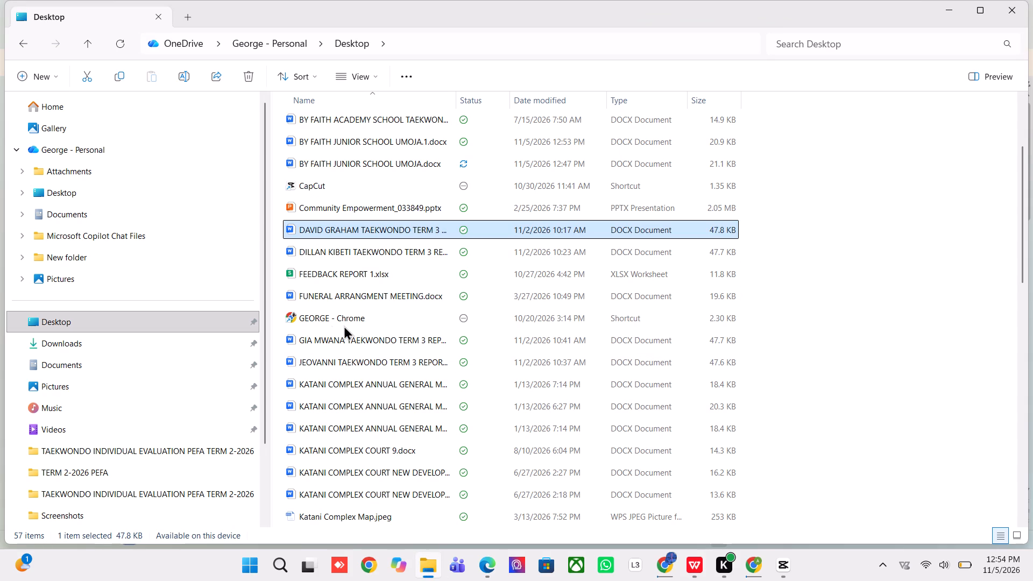
pyautogui.scroll(11, 355, 326)
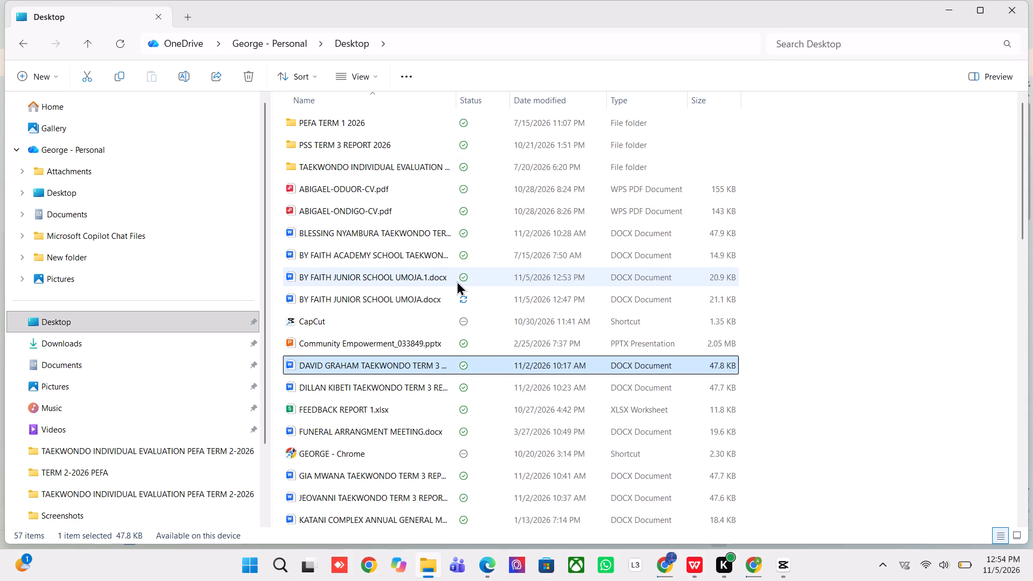
pyautogui.rightClick(438, 274)
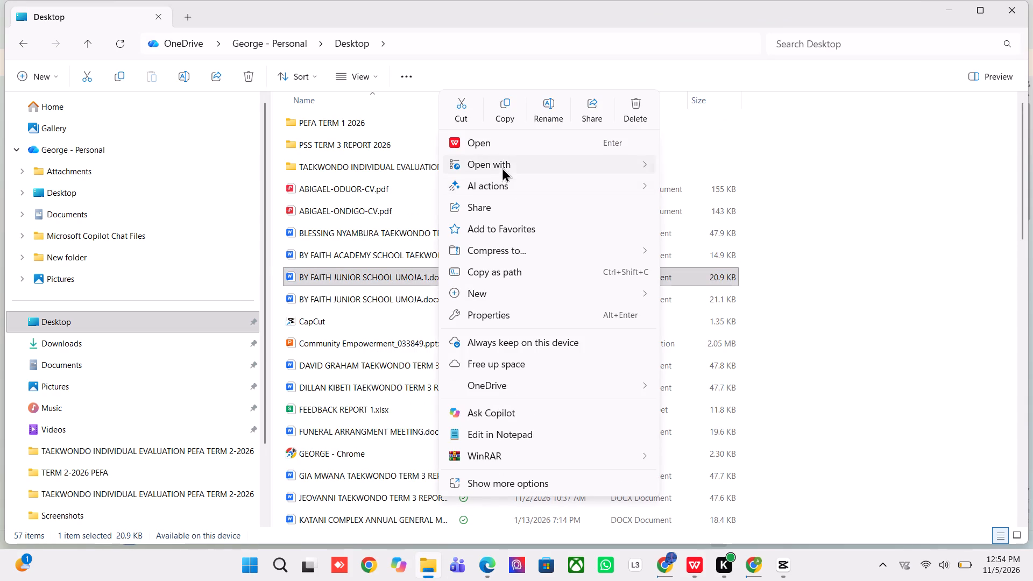
pyautogui.click(682, 185)
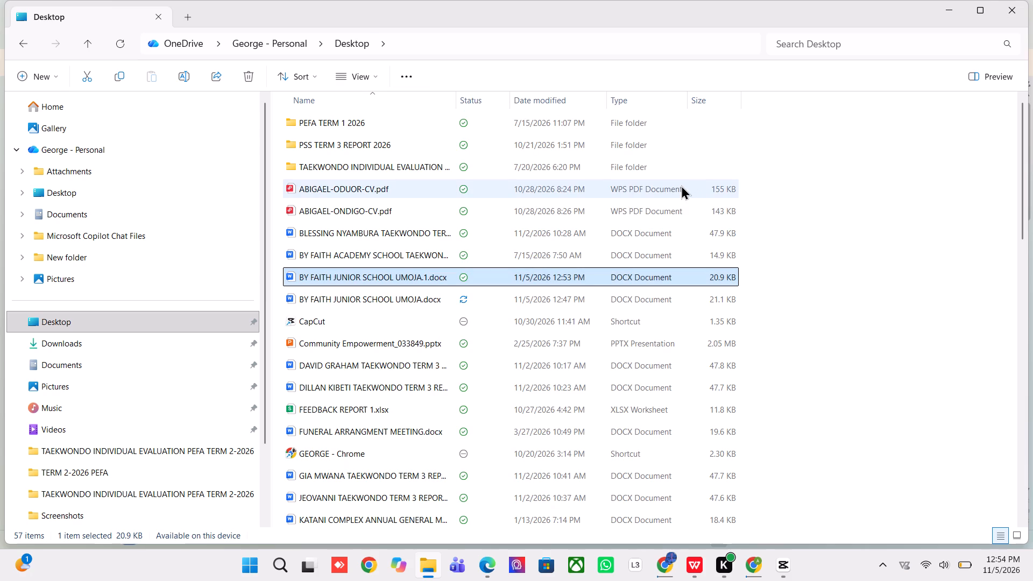
pyautogui.press('space')
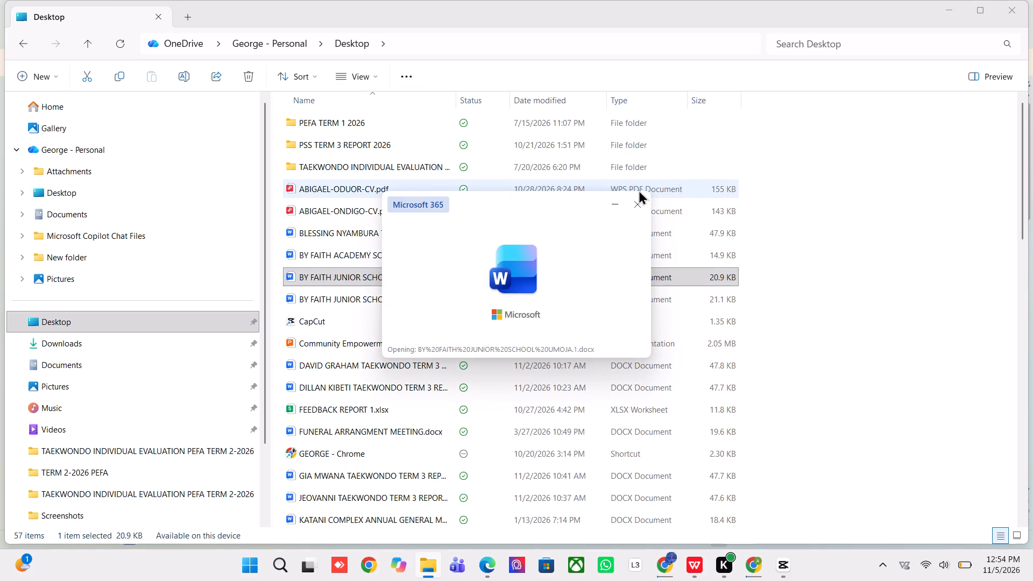